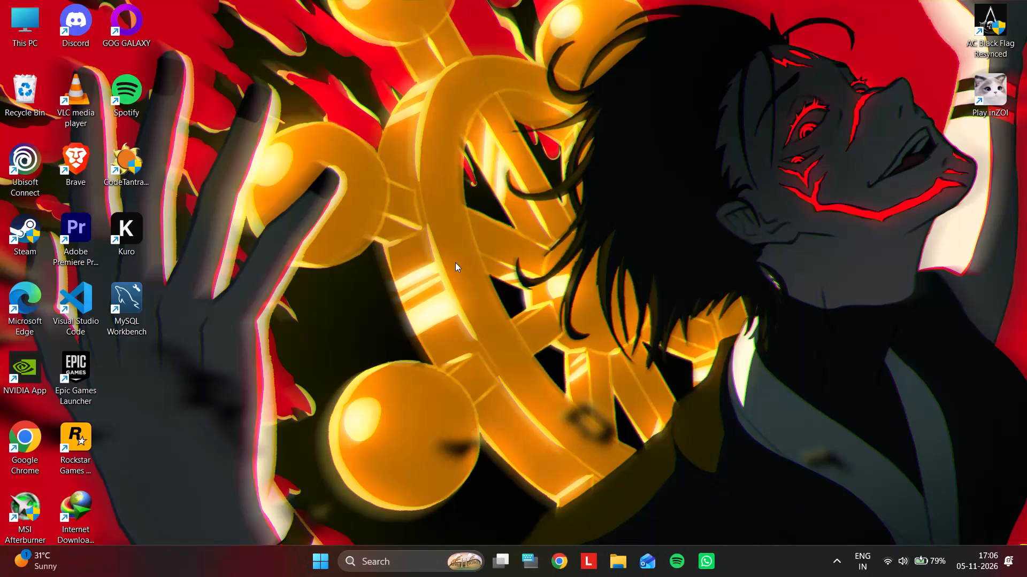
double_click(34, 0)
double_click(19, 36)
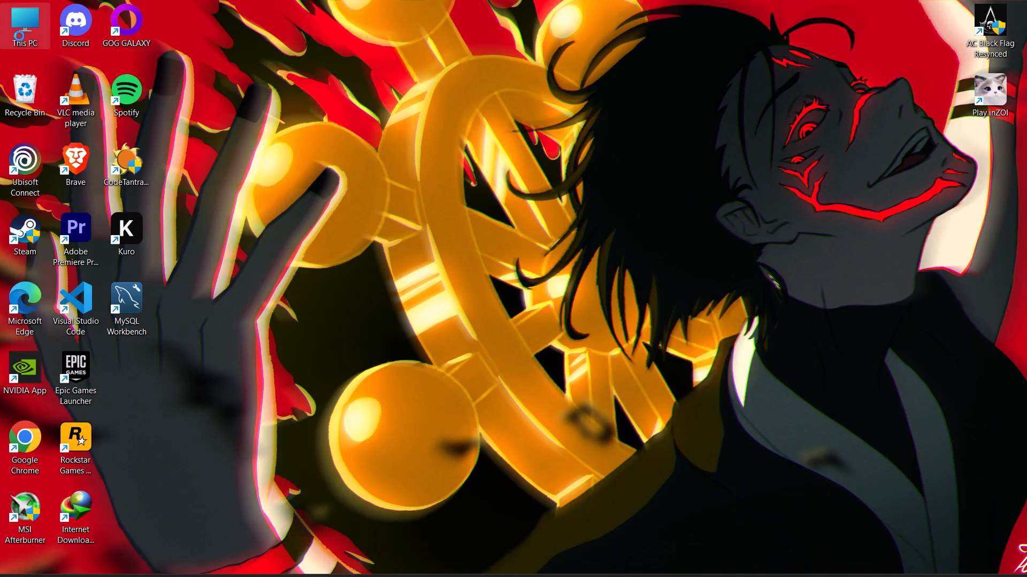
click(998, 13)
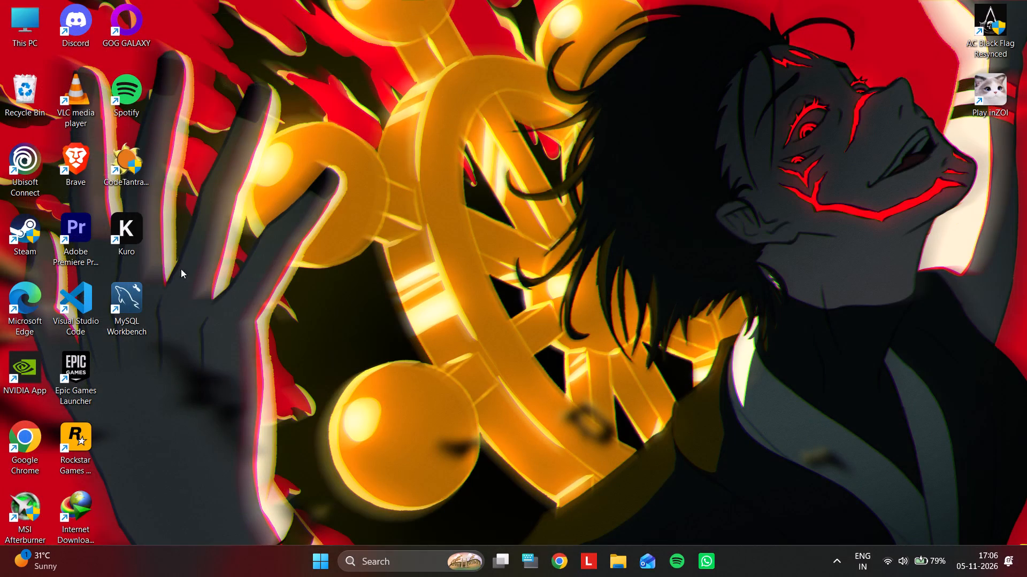
Launch Adobe Premiere Pro 2024 and dismiss the offer to reopen the previous project.
double_click(79, 224)
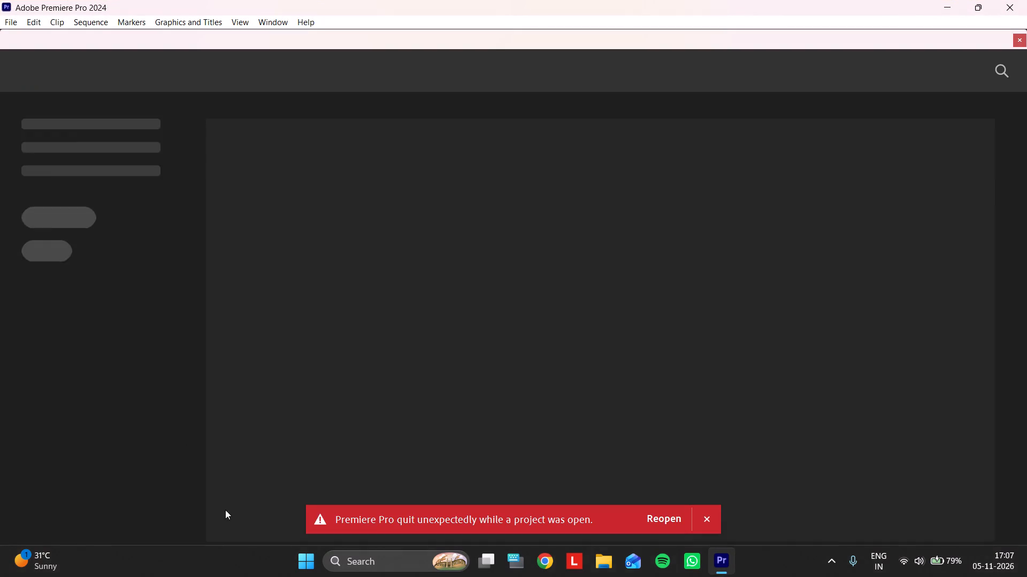
click(710, 521)
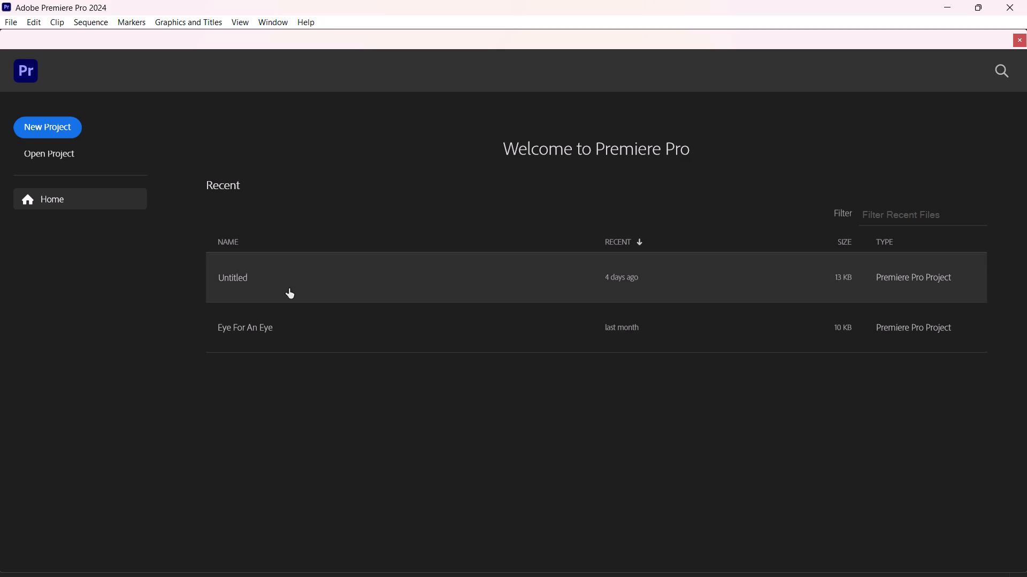
Start a new project and select the 13:57 Assassin's Creed IV Black Flag Resynced recording as its media.
click(67, 117)
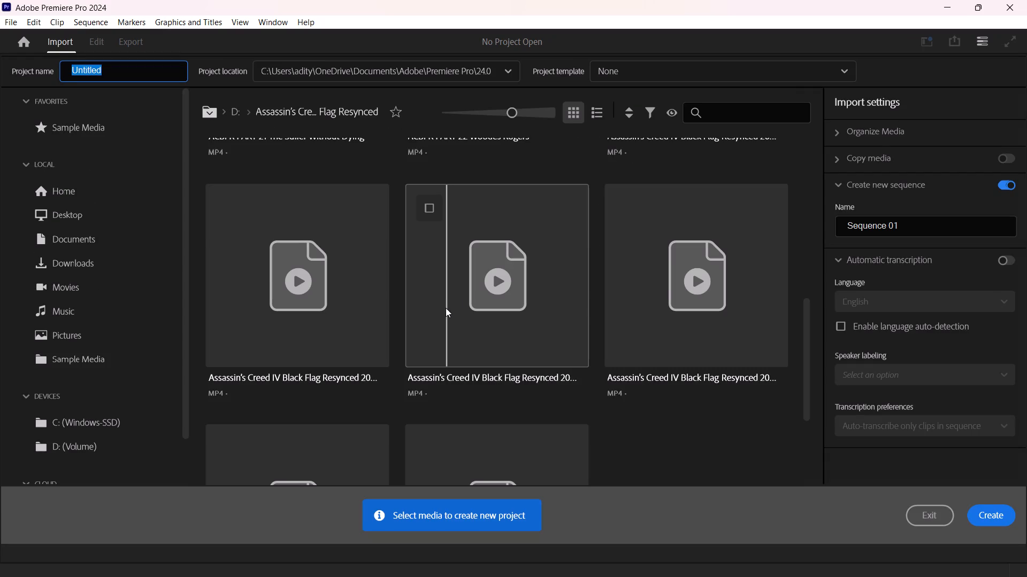
scroll(456, 305, up, 18)
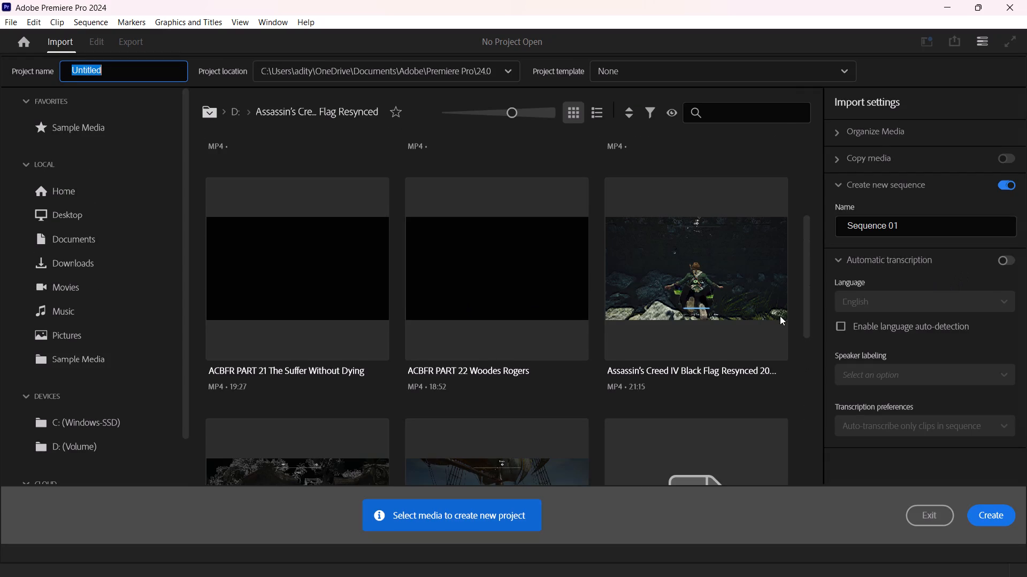
scroll(662, 324, down, 1)
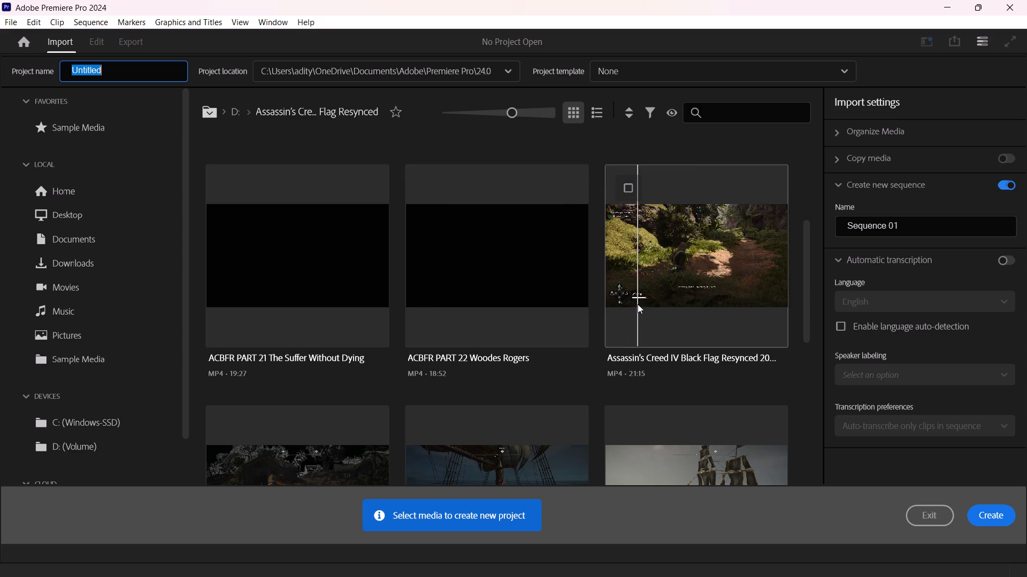
scroll(328, 421, down, 12)
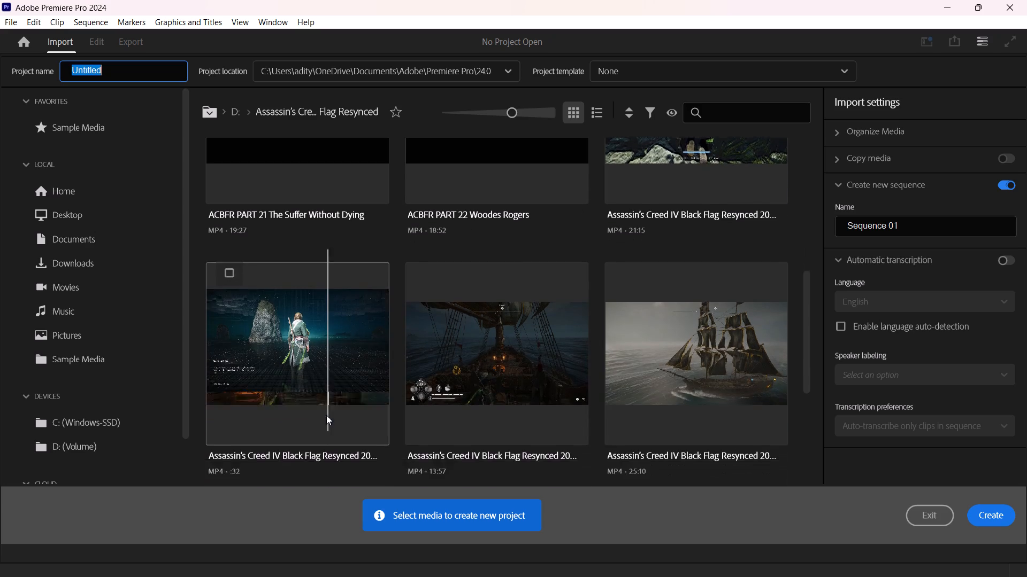
scroll(326, 415, down, 2)
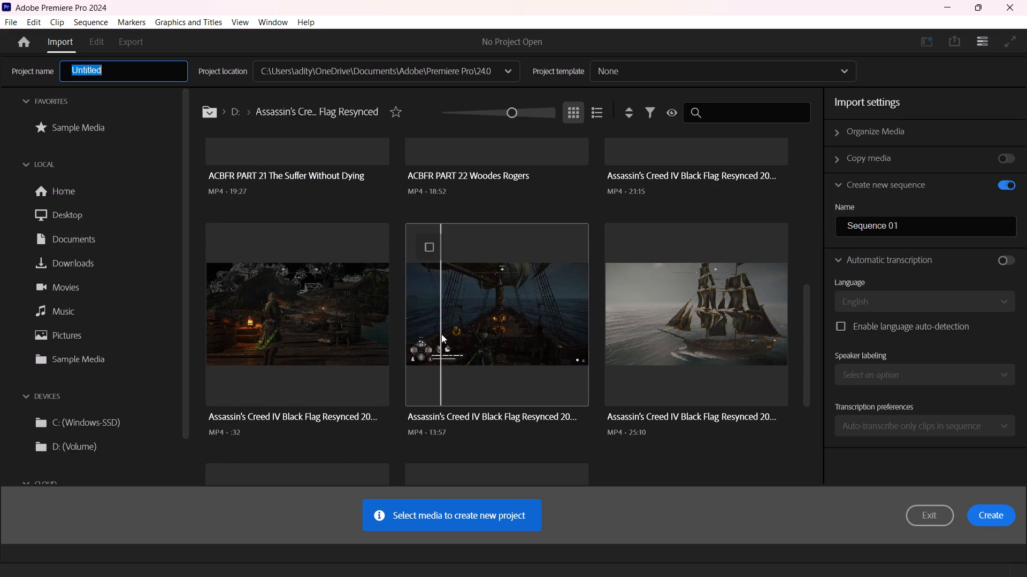
scroll(441, 334, down, 8)
scroll(504, 263, up, 3)
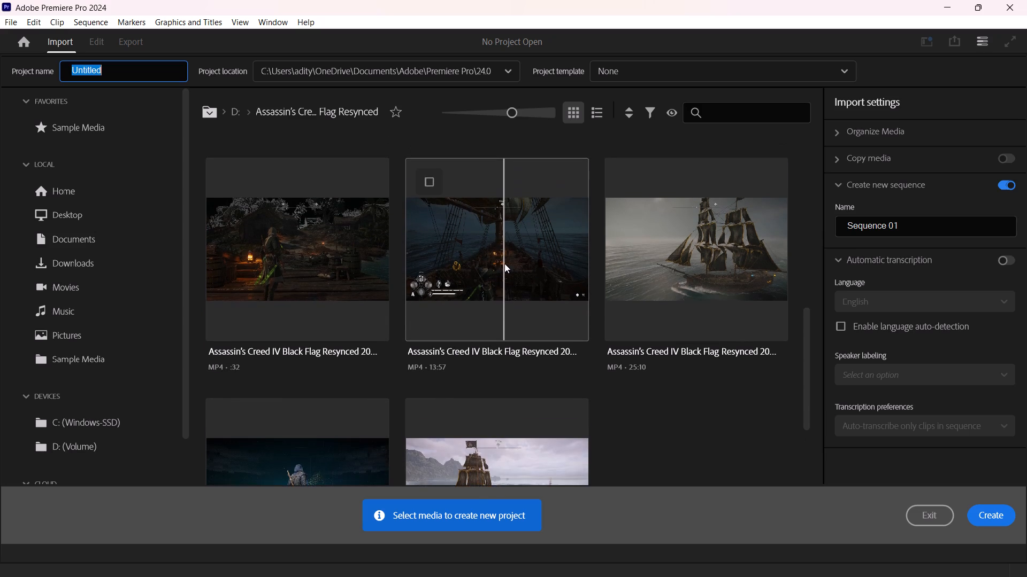
scroll(502, 267, up, 2)
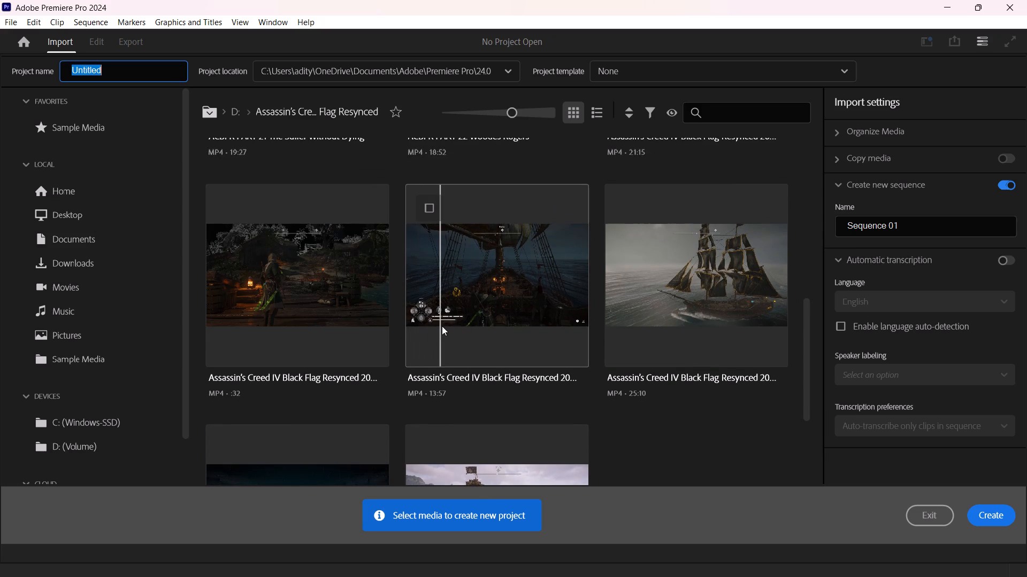
click(507, 303)
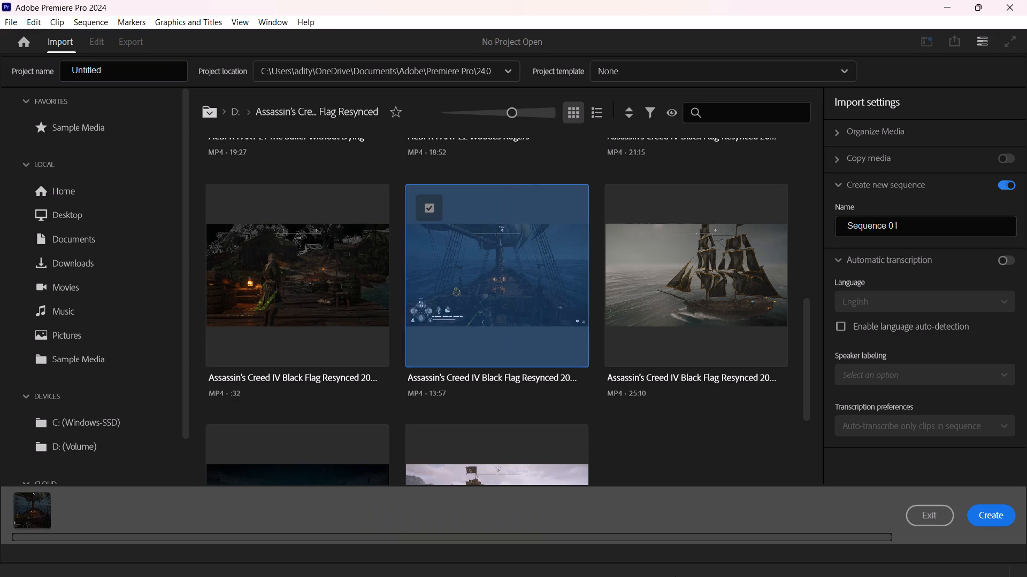
Switch to File Explorer, open the Assassin's Creed IV Black Flag Resynced folder on D:, and preview the 02.14.11.02 recording.
click(606, 560)
click(60, 380)
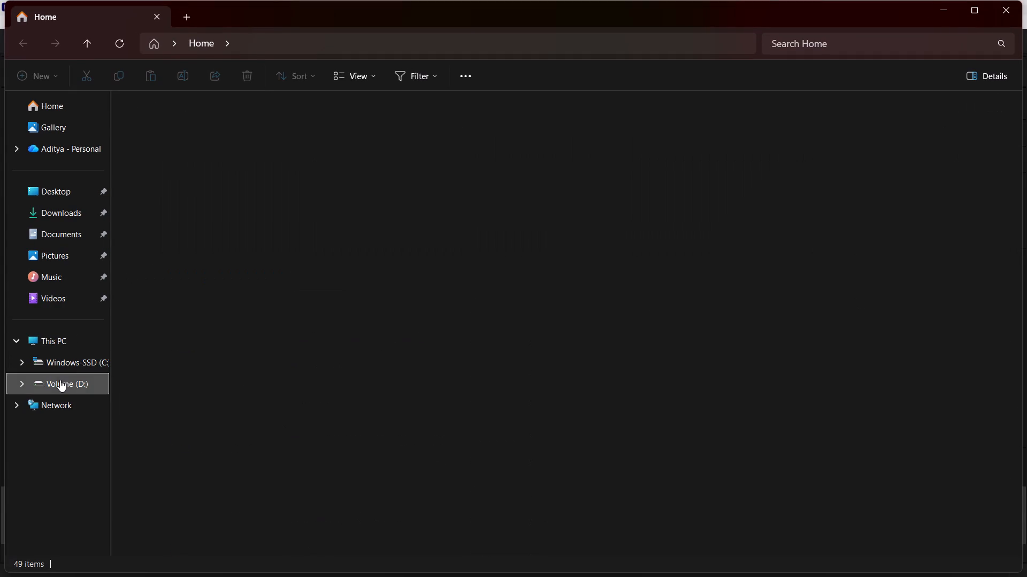
double_click(158, 168)
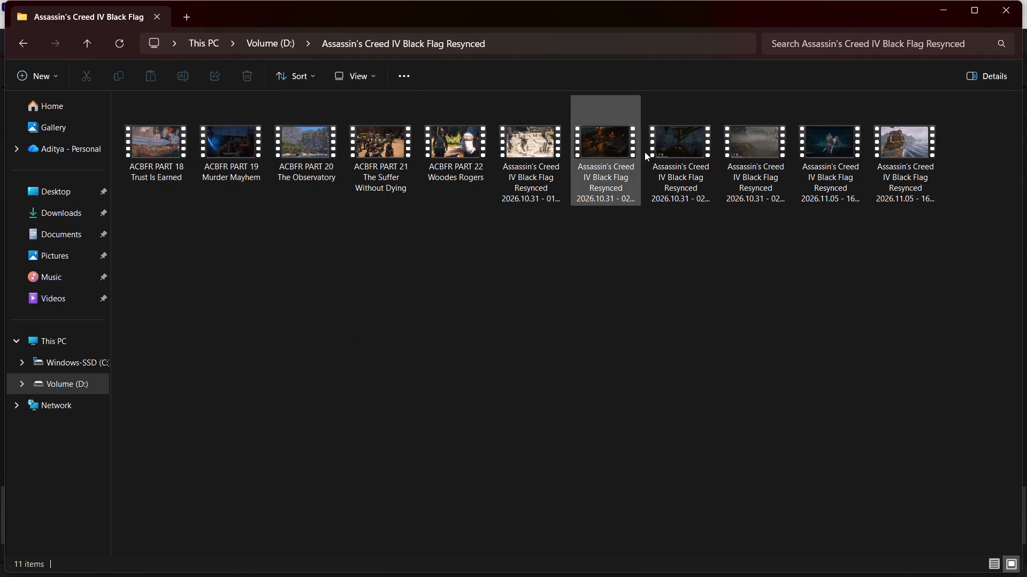
double_click(624, 141)
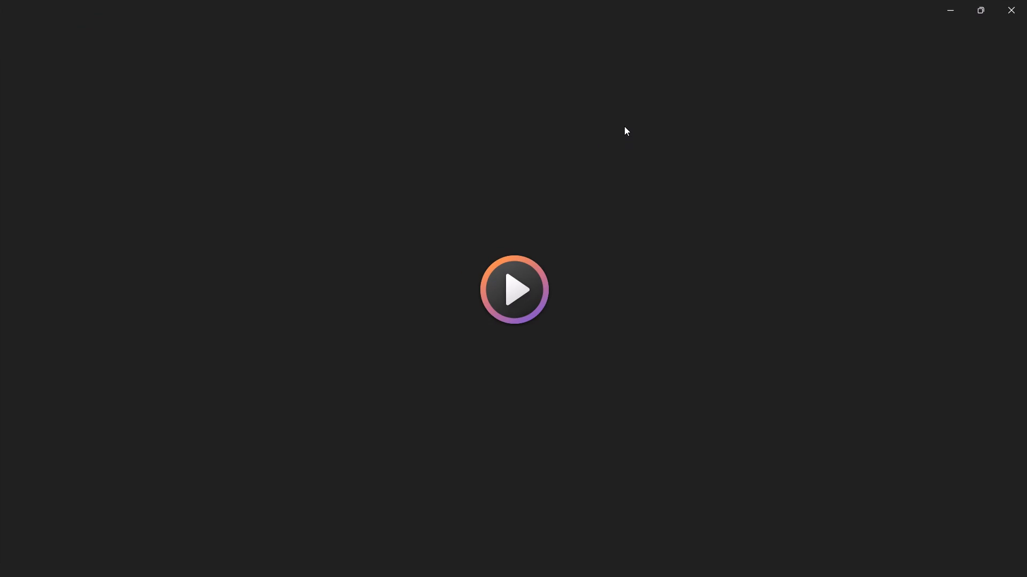
click(312, 509)
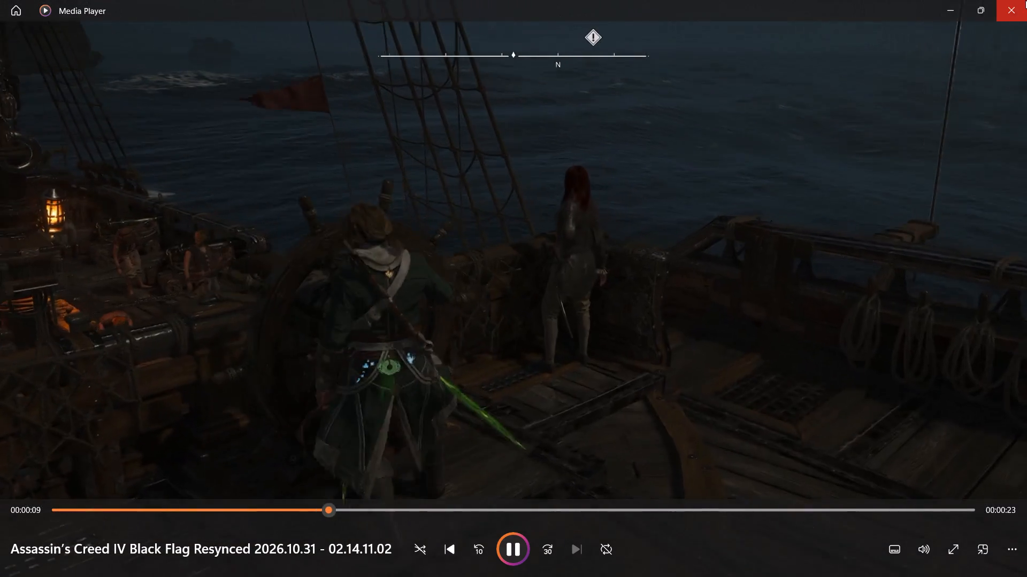
click(1025, 0)
Preview the end of the 01.42.03.01 recording and the middle of the 02.14.11.02 recording.
double_click(553, 143)
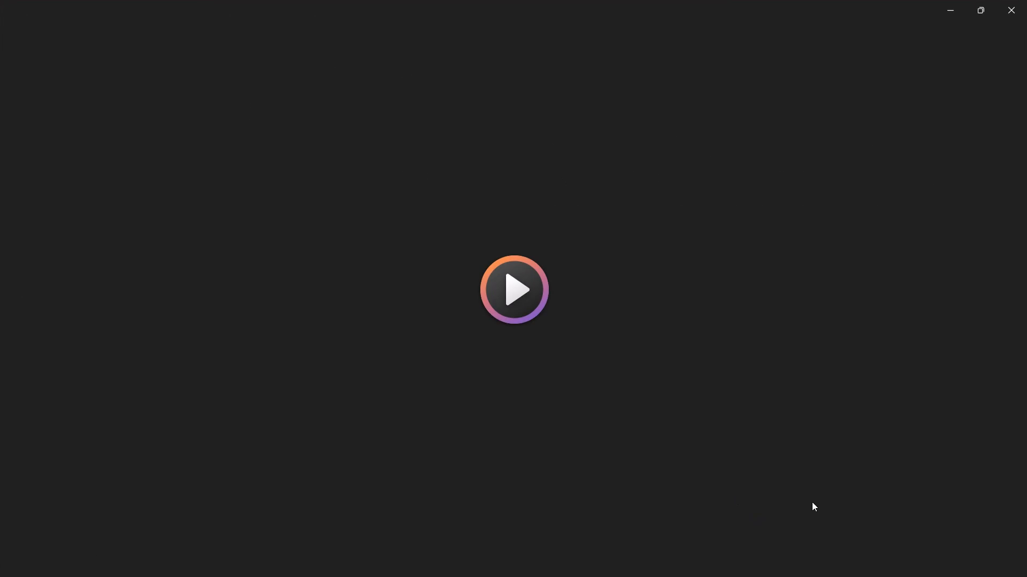
click(869, 508)
click(926, 509)
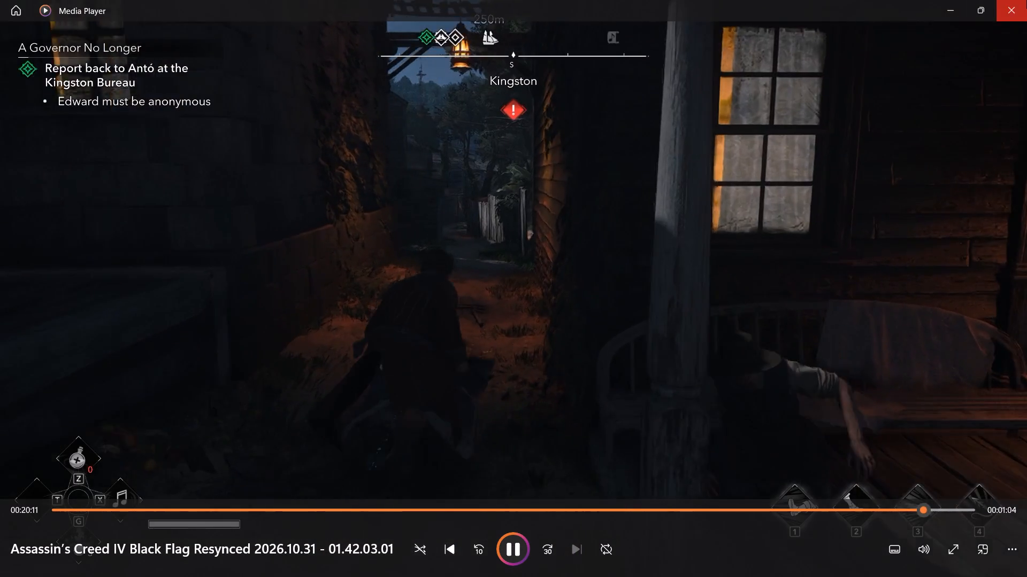
double_click(1026, 0)
double_click(634, 160)
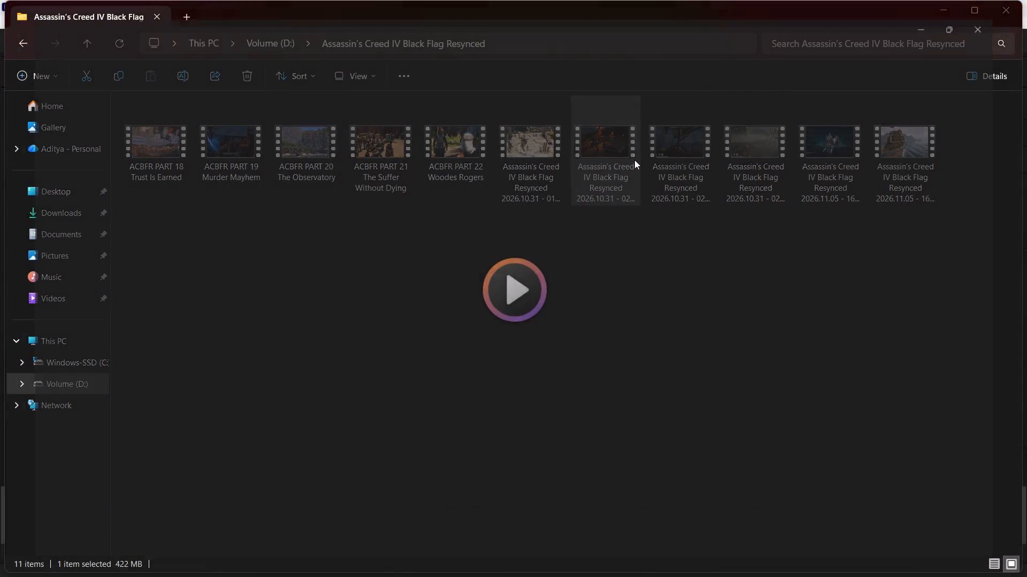
click(391, 513)
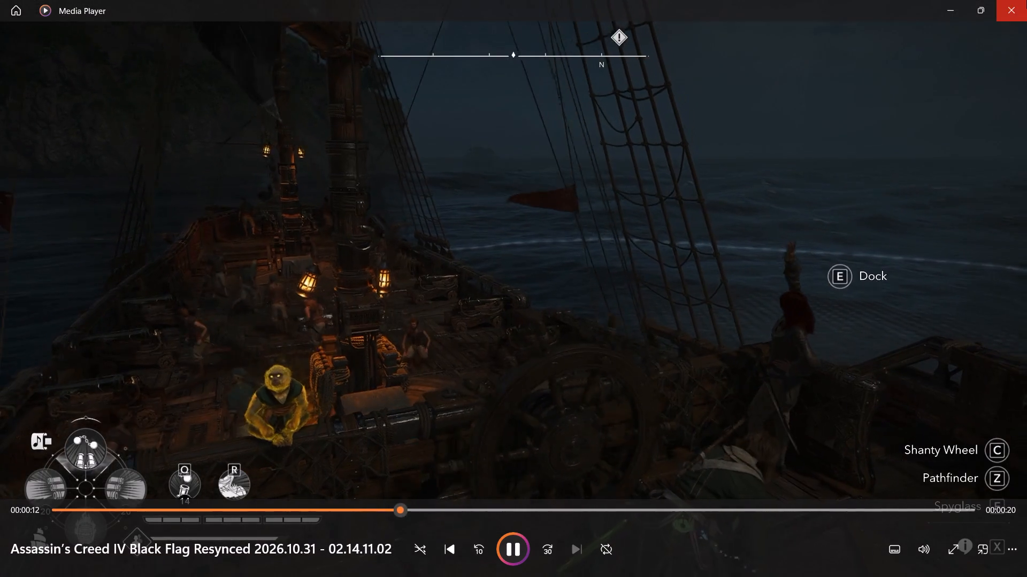
click(1026, 0)
Skim the second half of the 02.16.45.03 recording to check its content, and close the player.
double_click(671, 163)
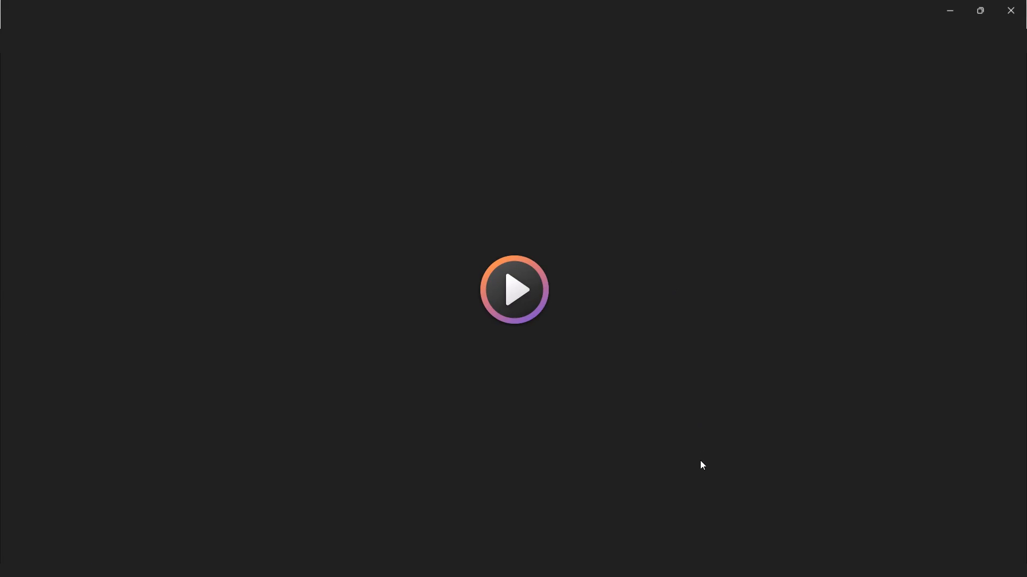
click(680, 513)
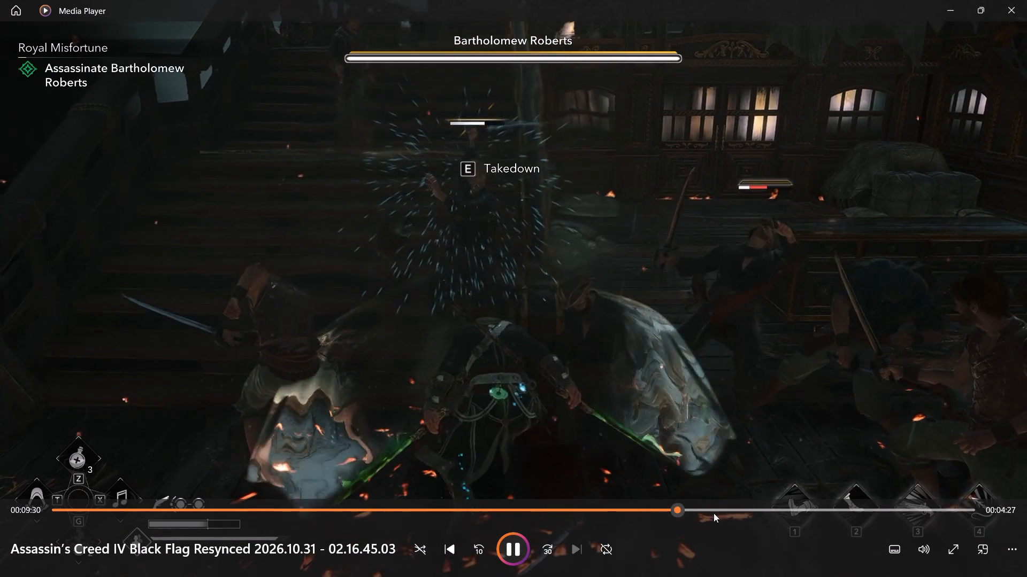
click(870, 523)
click(933, 511)
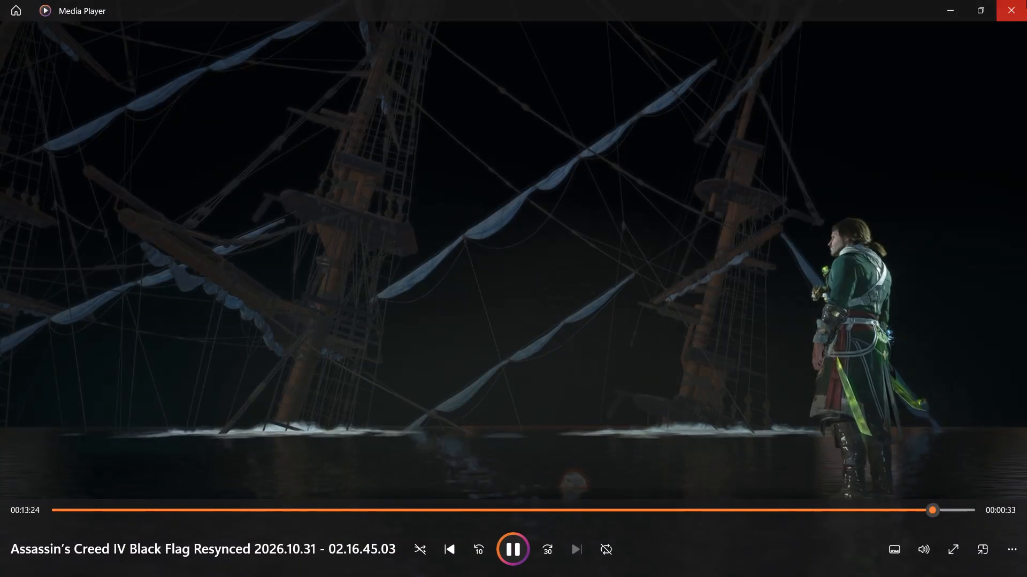
double_click(891, 504)
click(999, 0)
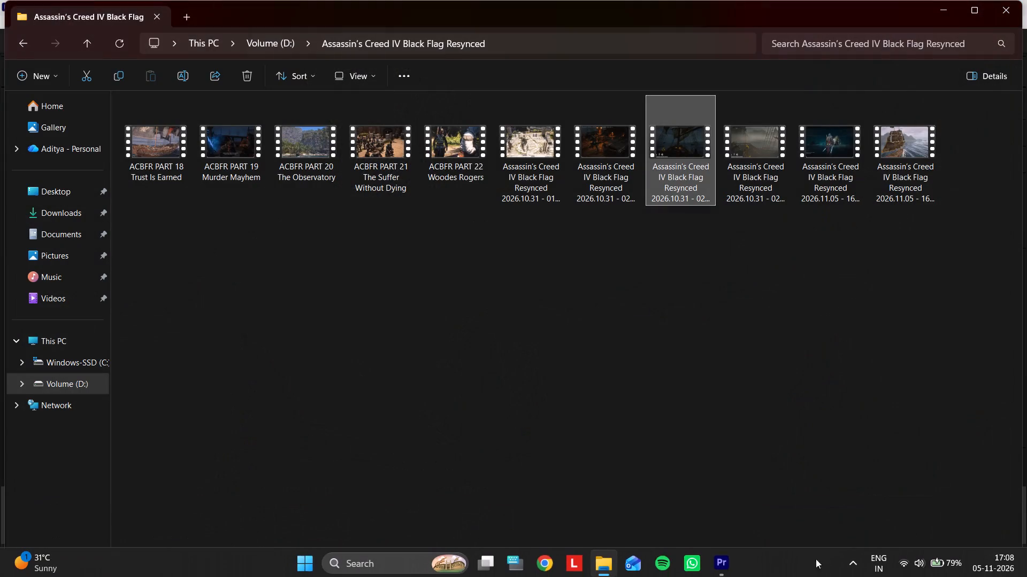
Switch back to Premiere Pro and create the Untitled project with the selected recording in Sequence 01.
click(712, 560)
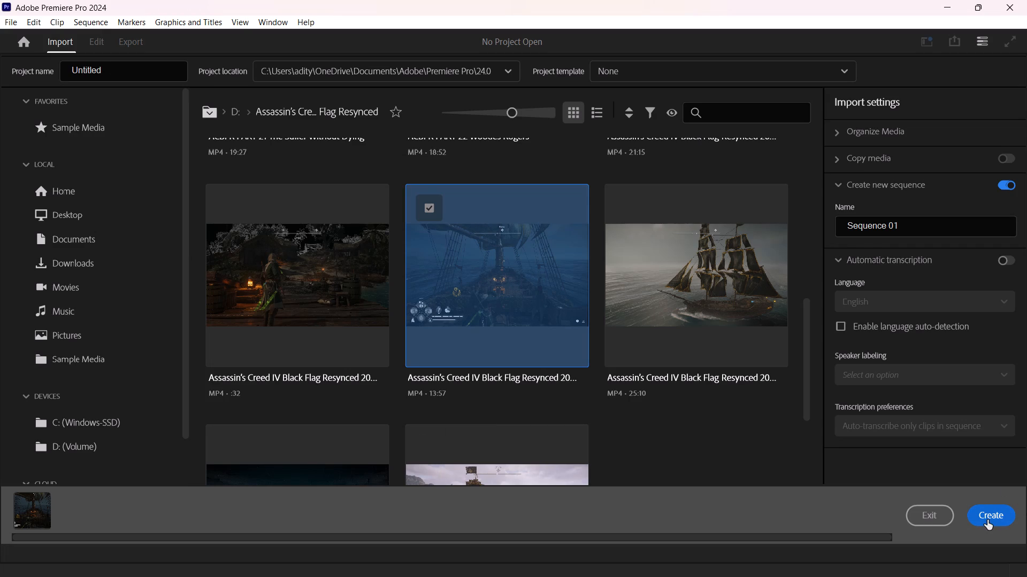
click(987, 520)
click(584, 316)
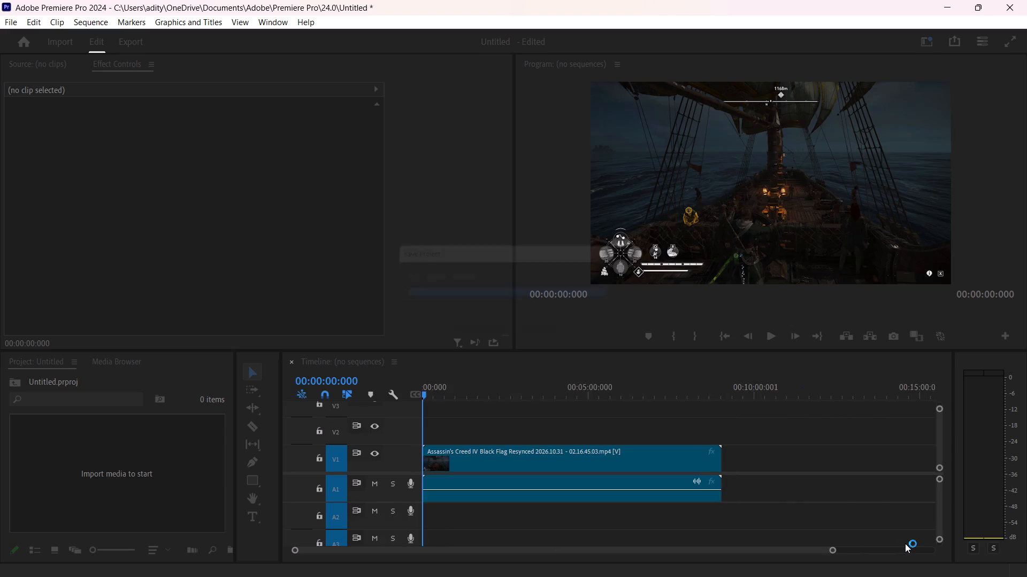
Play and scrub through about the first 80 seconds of Sequence 01 to find the cut point.
key(space)
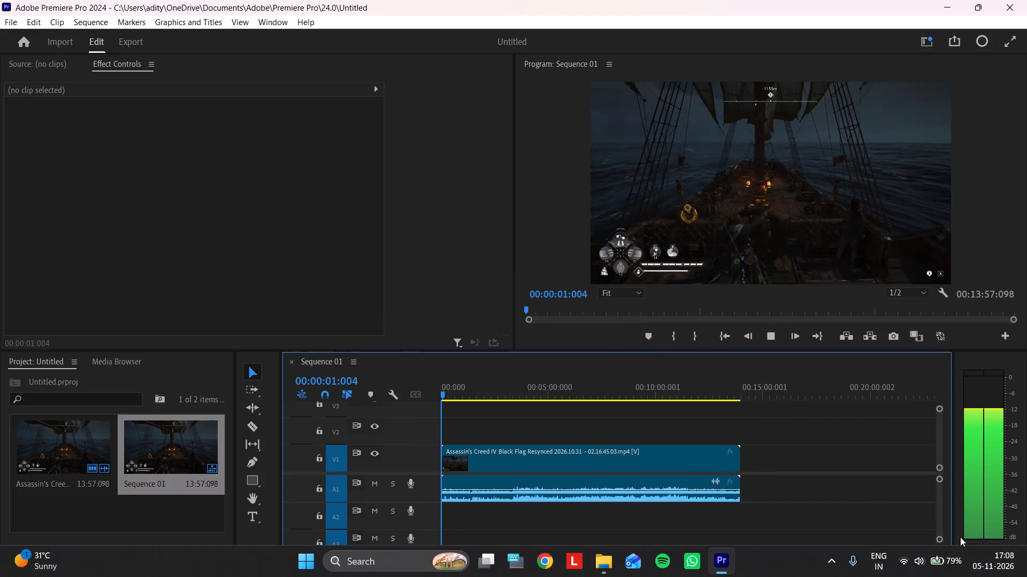
drag(925, 550, 745, 562)
key(space)
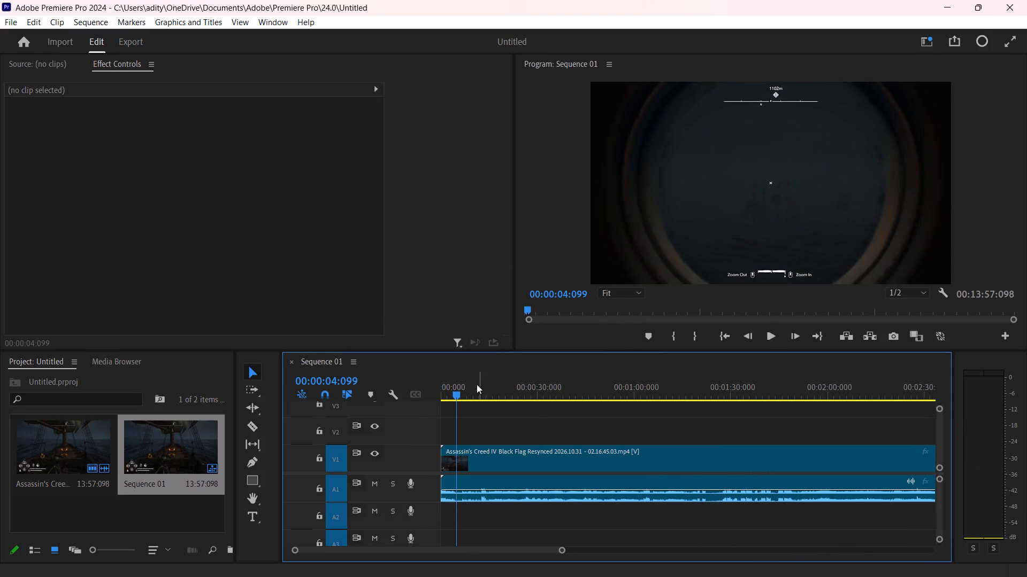
drag(457, 395, 522, 399)
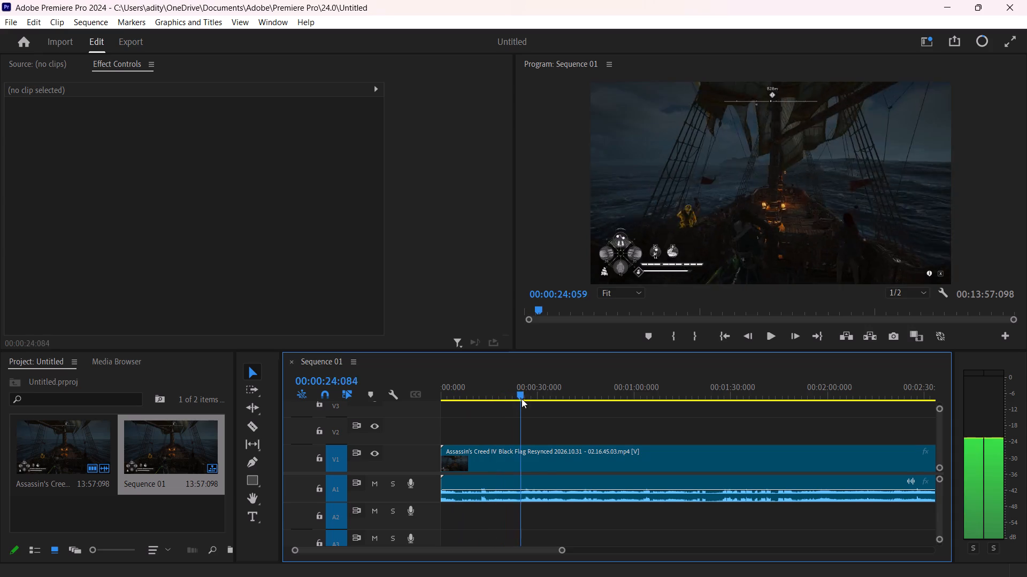
drag(522, 399, 659, 417)
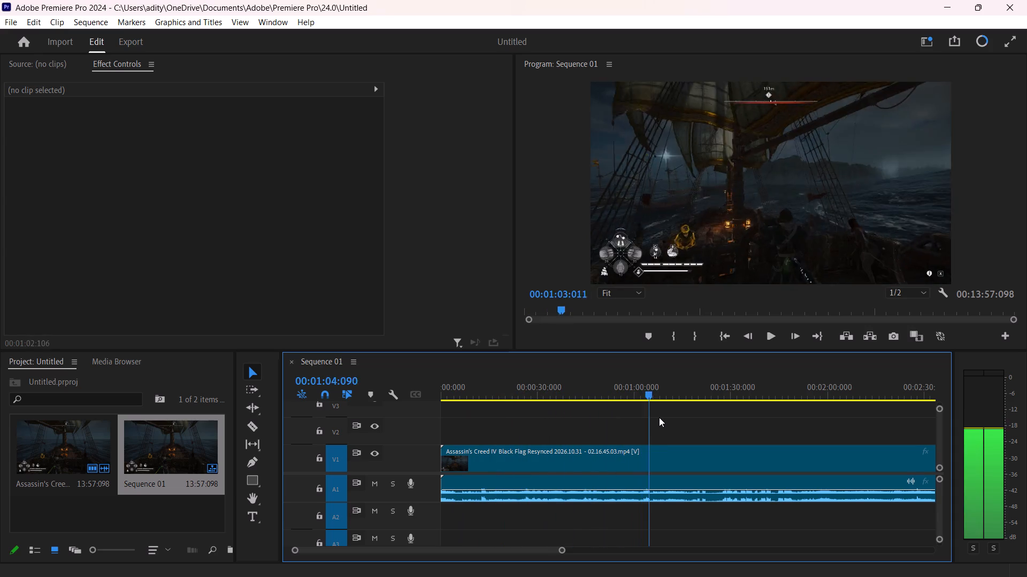
drag(659, 417, 698, 421)
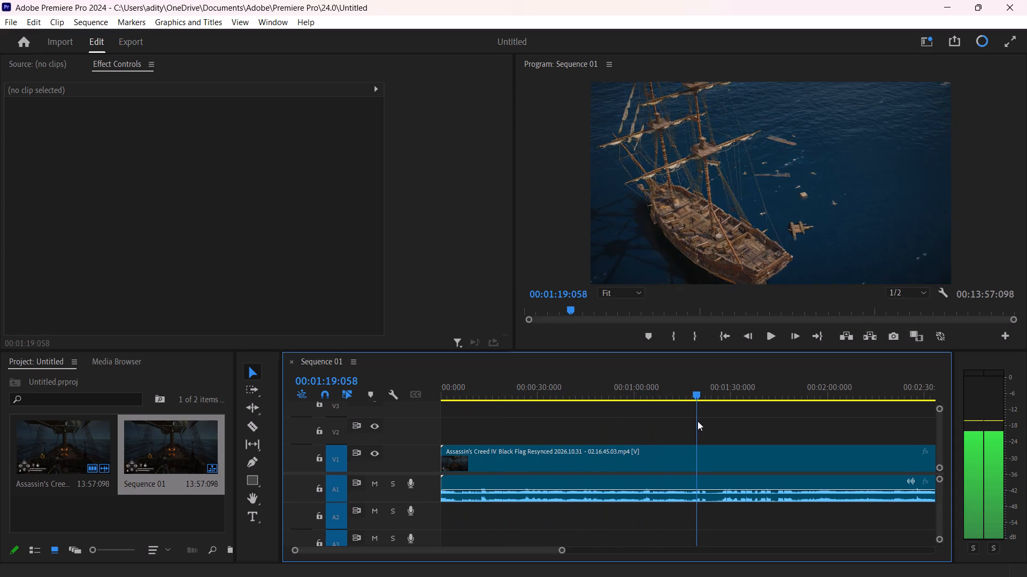
drag(698, 421, 692, 422)
key(space)
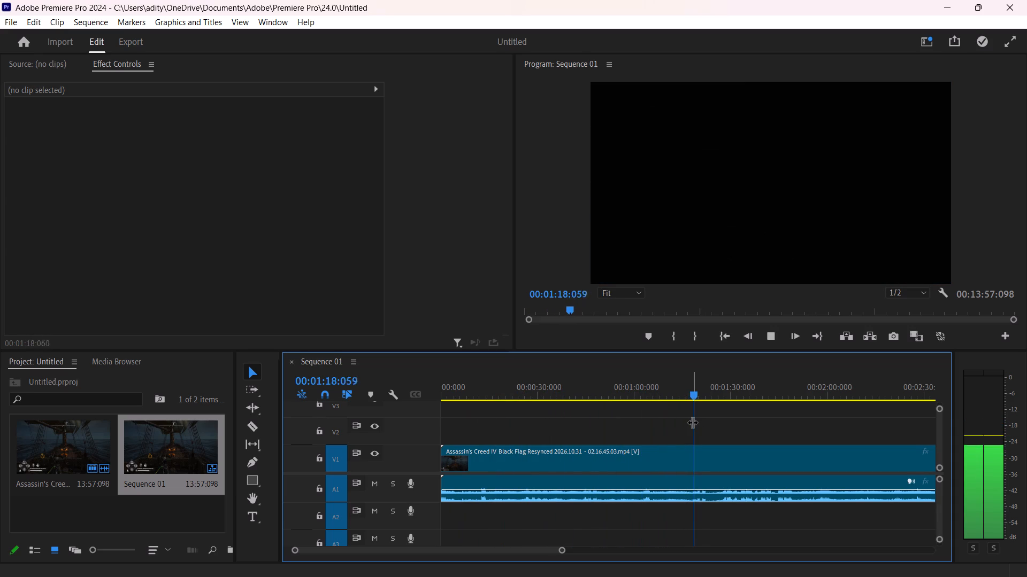
key(space)
Split the gameplay clip in Sequence 01 at 00:01:18:090, on the black frame before the ship shot fades in.
key(Left)
key(Left)
key(Left)
key(Left)
key(Left)
key(Left)
key(Left)
key(Left)
key(Left)
key(Left)
key(Left)
key(Left)
key(Left)
key(Left)
key(Left)
key(Left)
key(Left)
key(Left)
key(Left)
key(Left)
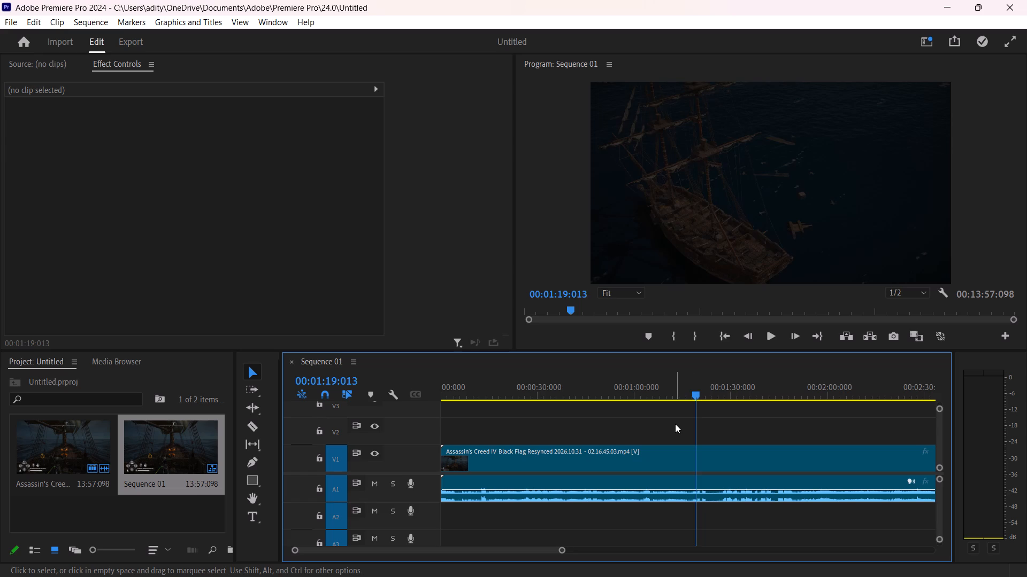
key(Left)
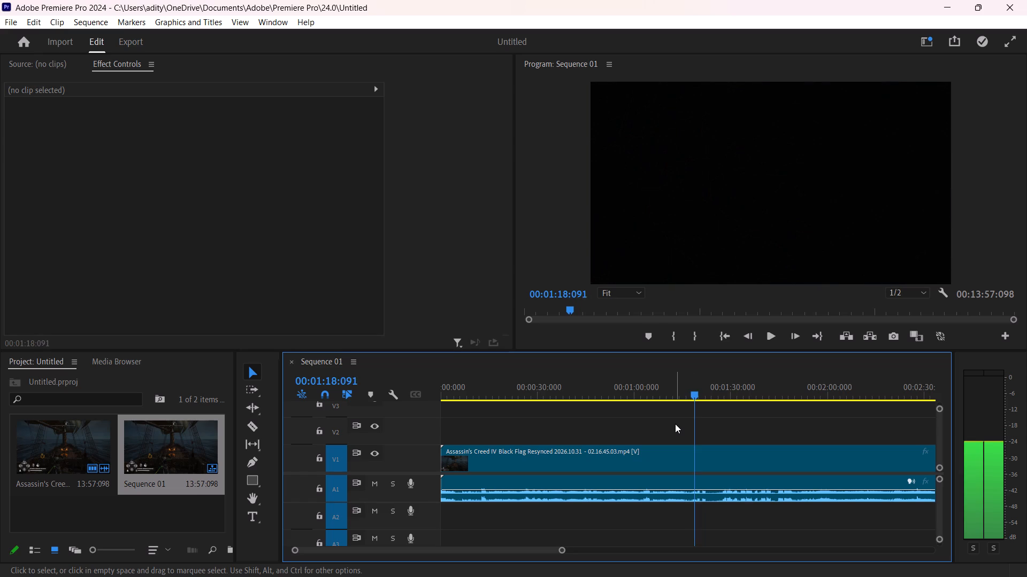
key(Left)
key(x)
key(c)
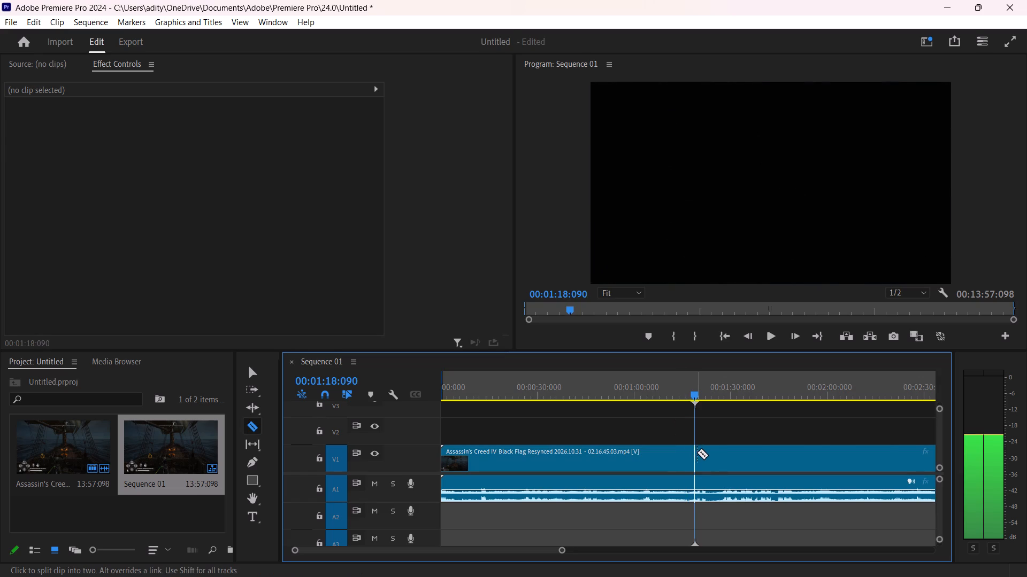
click(698, 455)
Ripple delete the opening section before the cut and switch back to the Selection tool.
key(x)
right_click(653, 462)
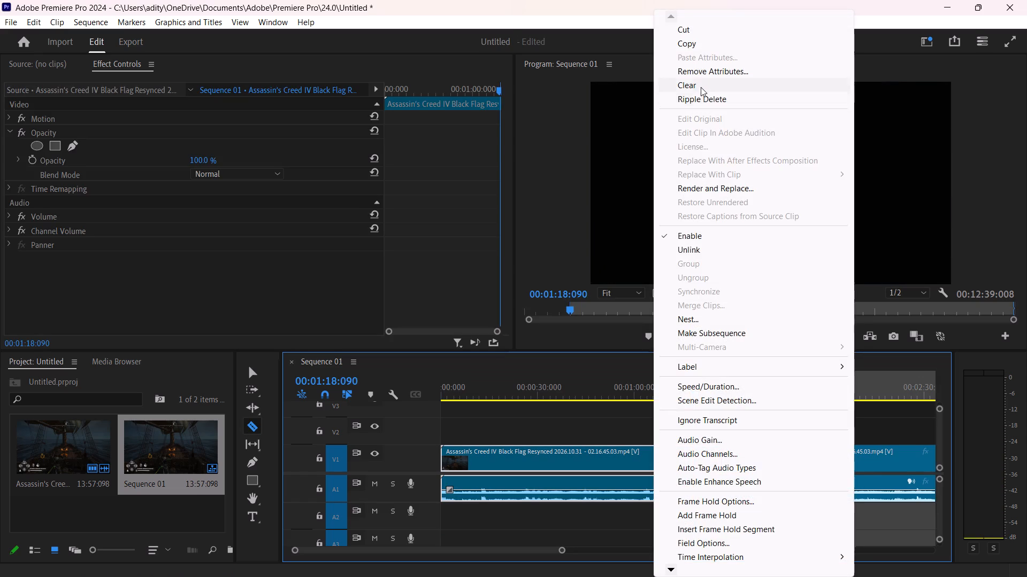
double_click(698, 92)
key(x)
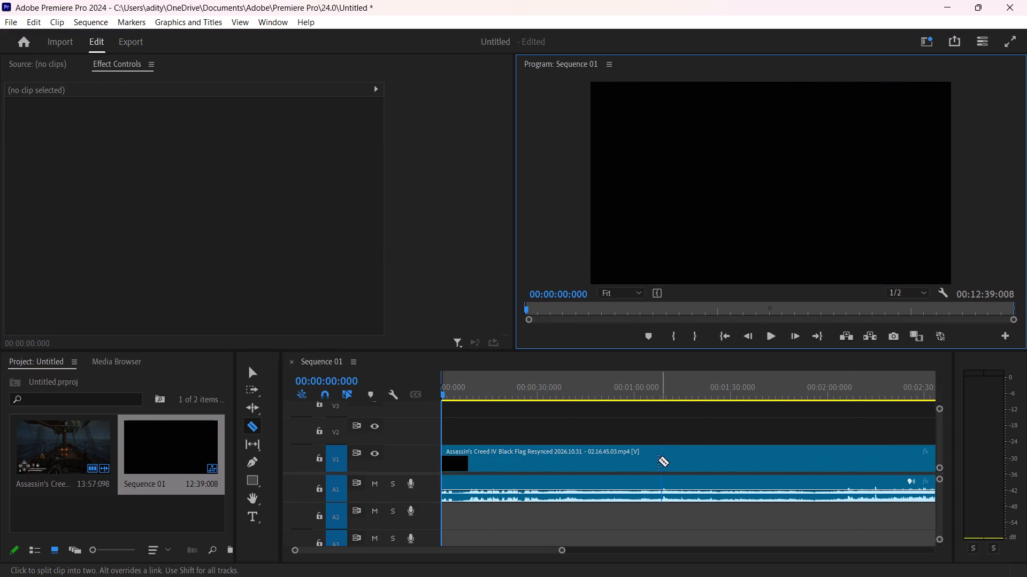
key(x)
key(z)
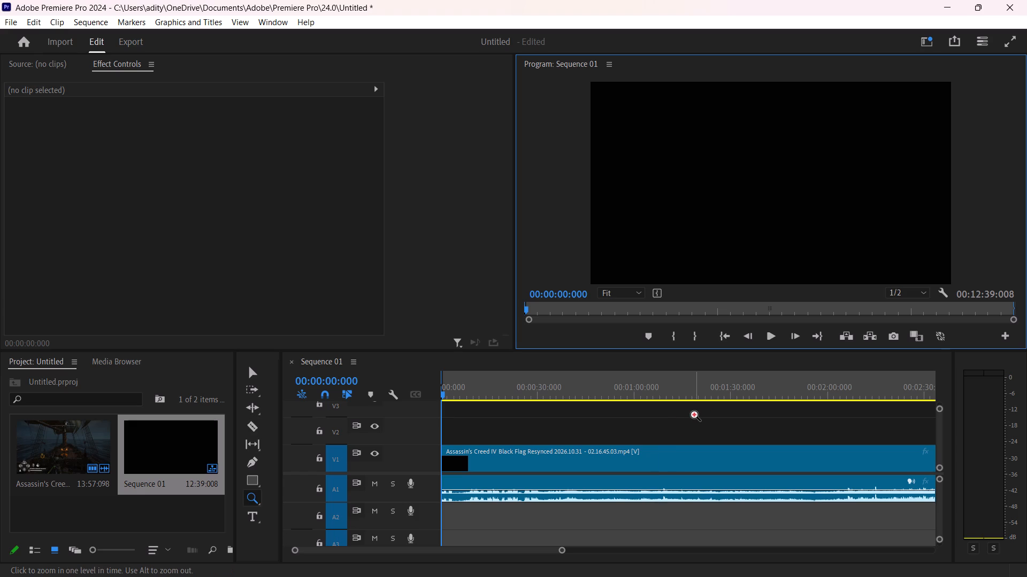
key(c)
key(v)
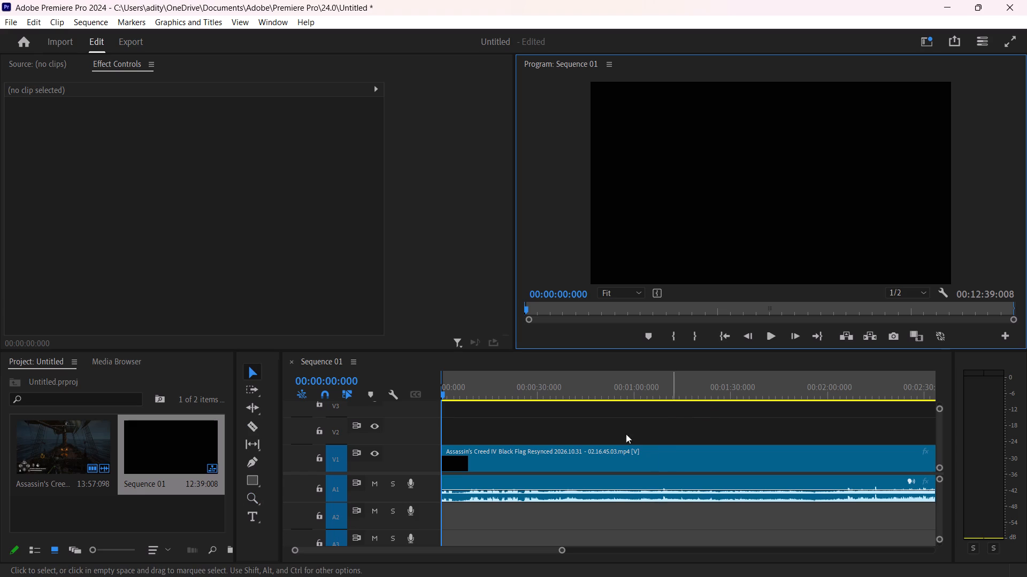
Play the new start of Sequence 01 and scrub to about 14 seconds.
key(space)
drag(444, 394, 458, 395)
double_click(490, 385)
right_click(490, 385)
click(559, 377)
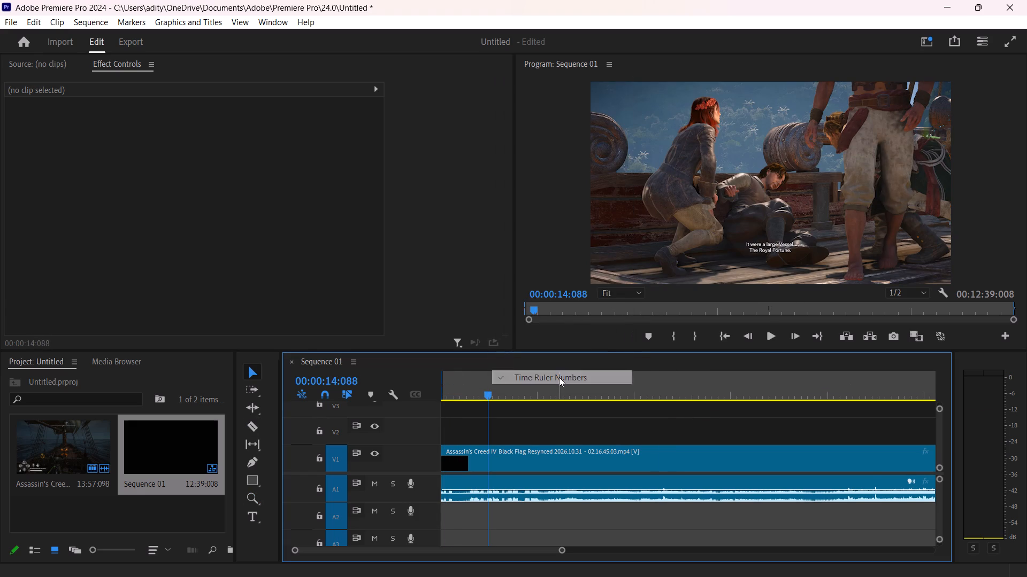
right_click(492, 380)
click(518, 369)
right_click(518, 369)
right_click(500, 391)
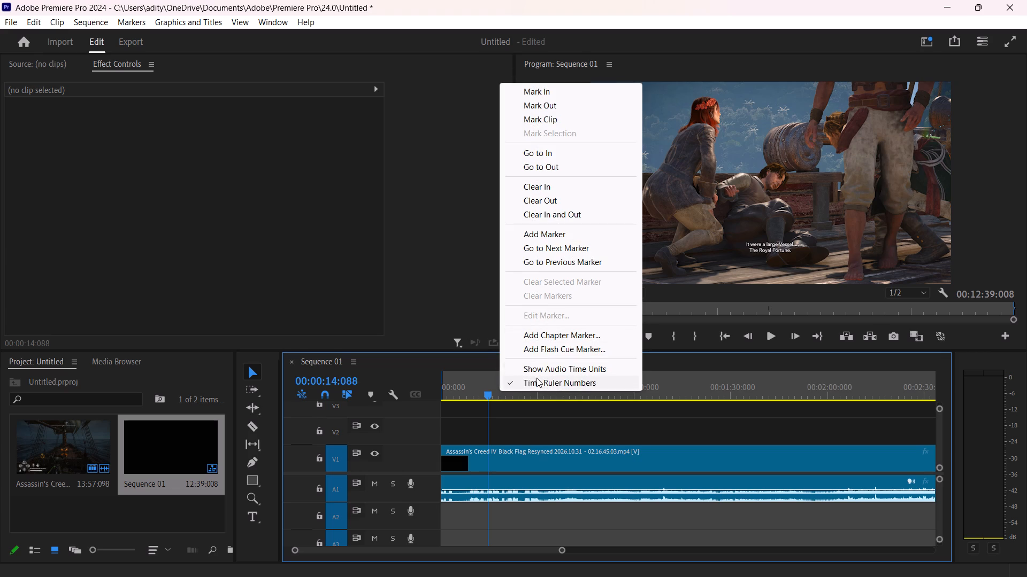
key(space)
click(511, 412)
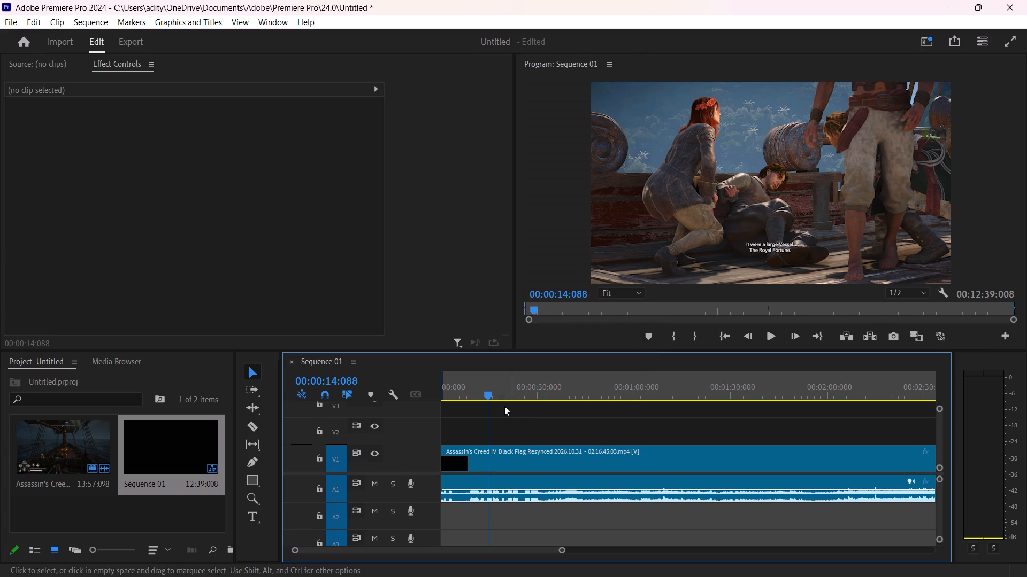
Play the opening and scrub through the whole of Sequence 01 to review the remaining footage up to its final scene.
drag(490, 395, 355, 401)
click(354, 401)
key(space)
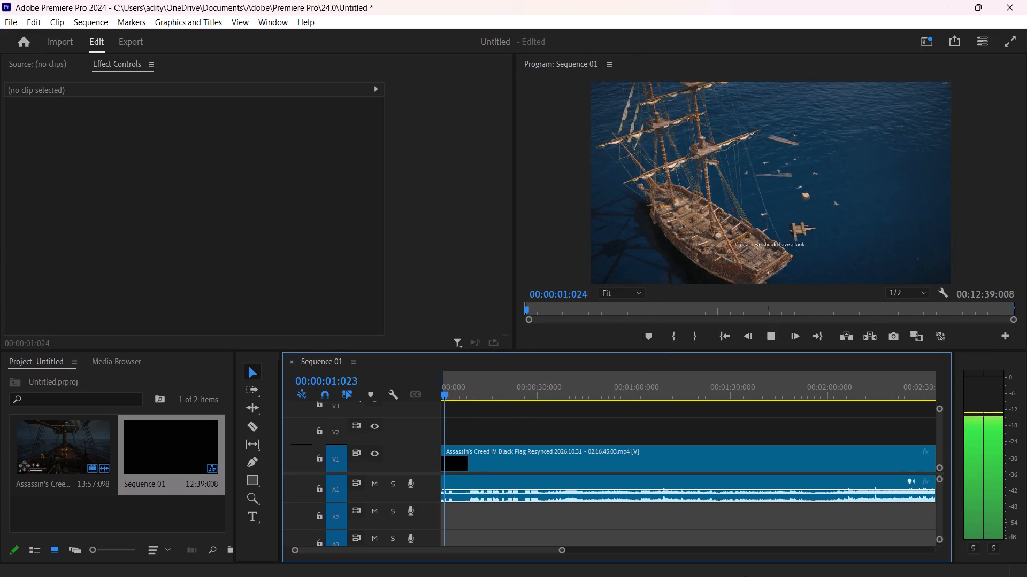
drag(562, 552, 809, 527)
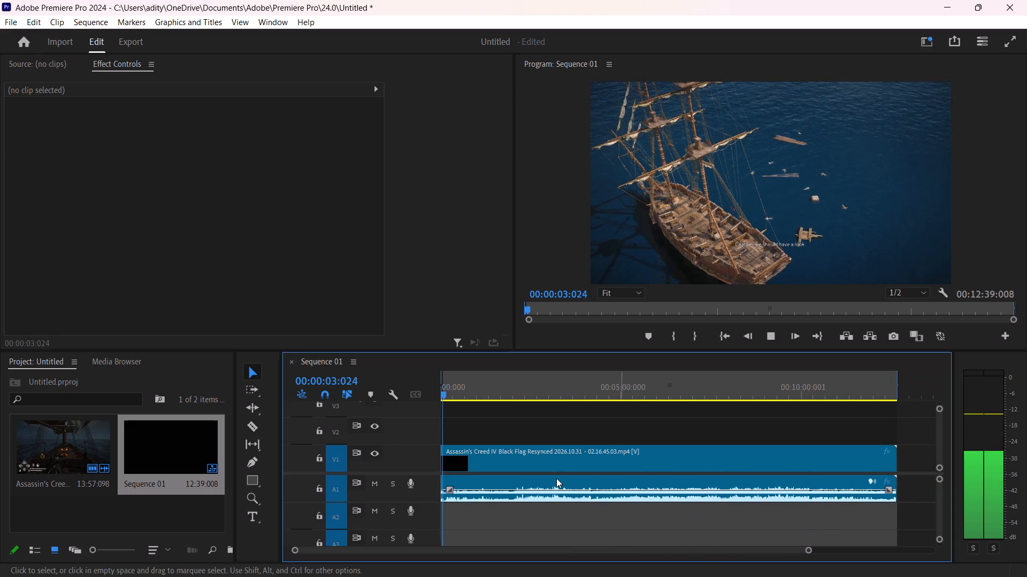
drag(444, 394, 453, 394)
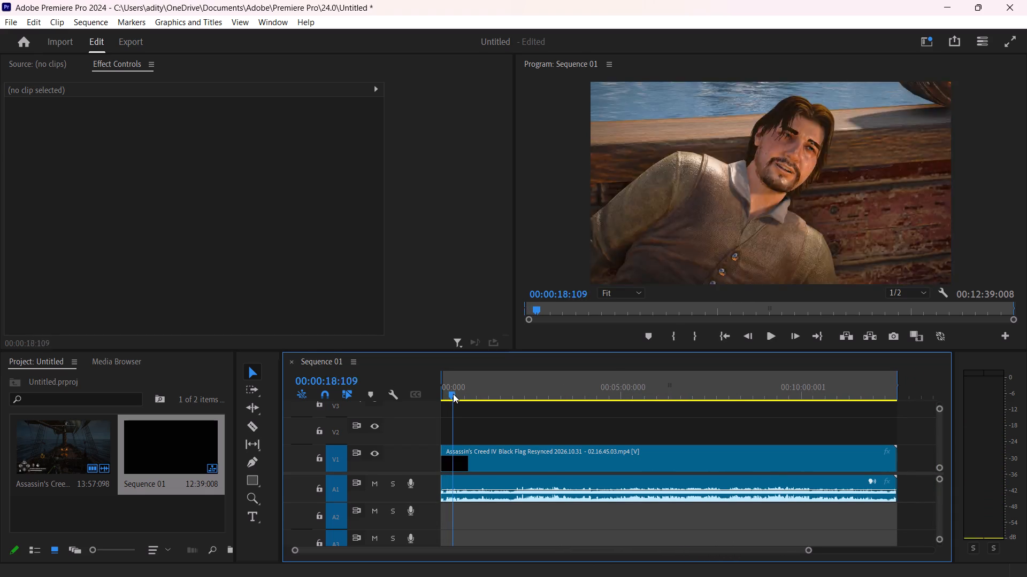
drag(453, 394, 509, 394)
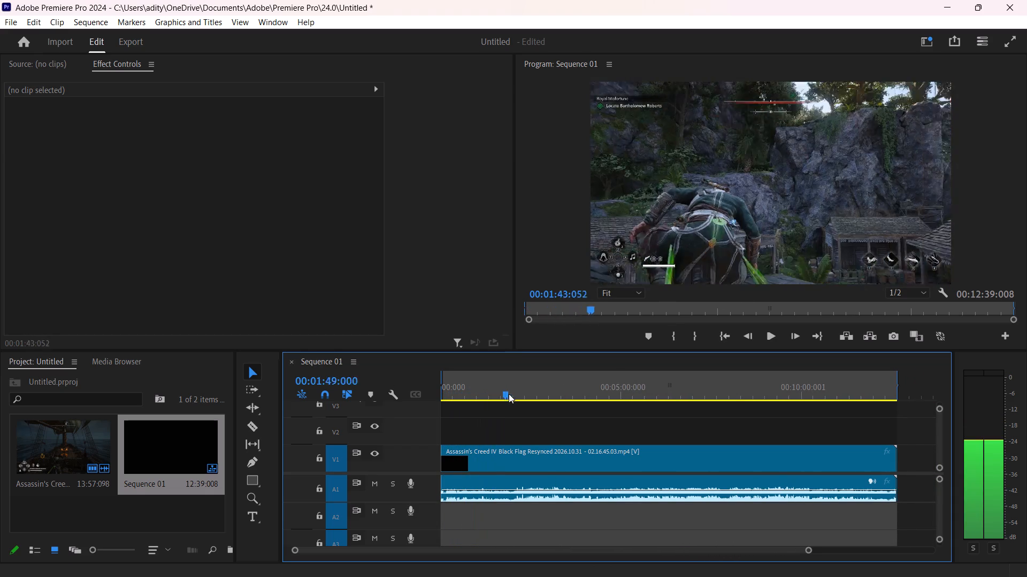
drag(509, 394, 656, 400)
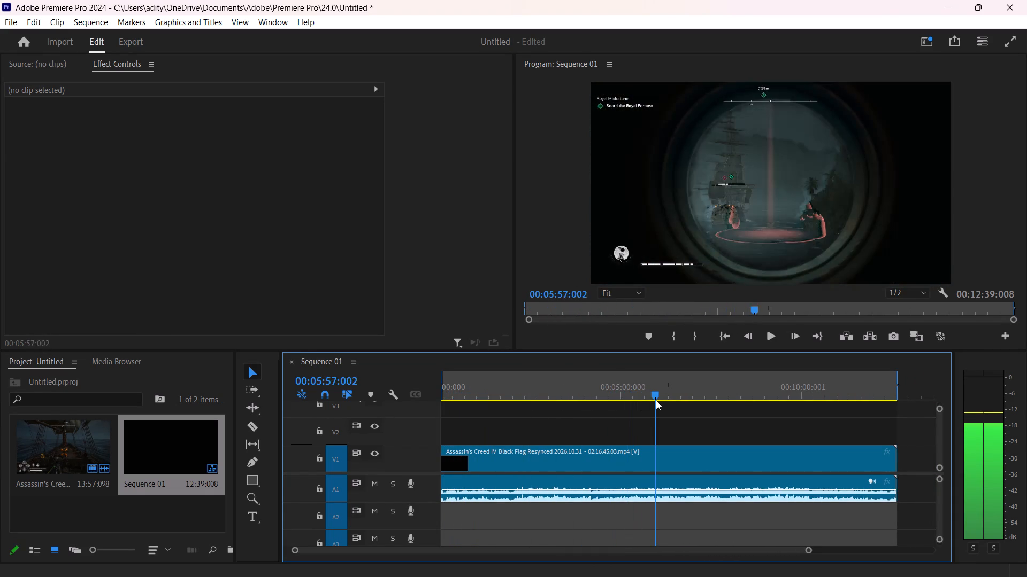
drag(656, 400, 600, 415)
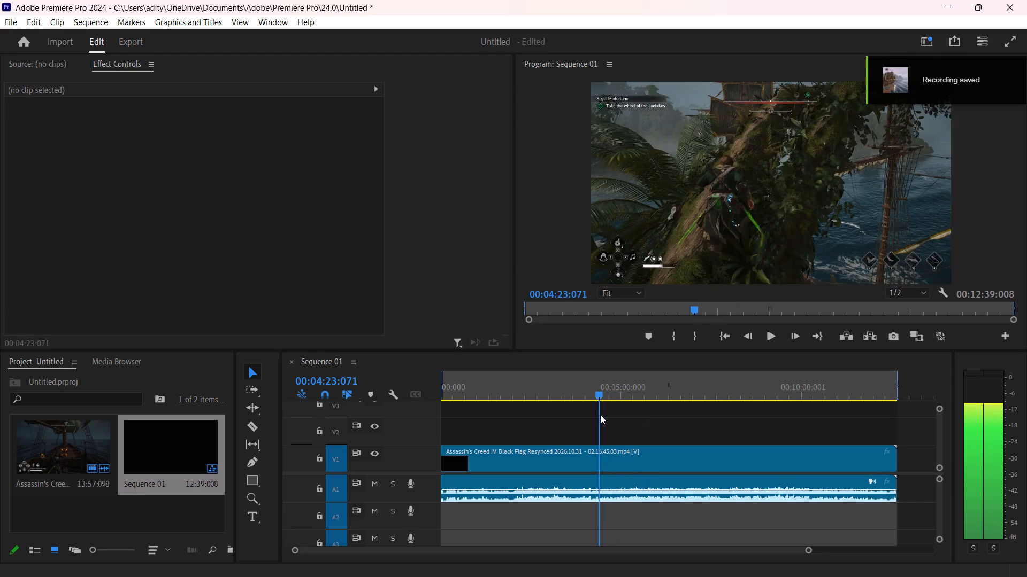
drag(600, 415, 680, 415)
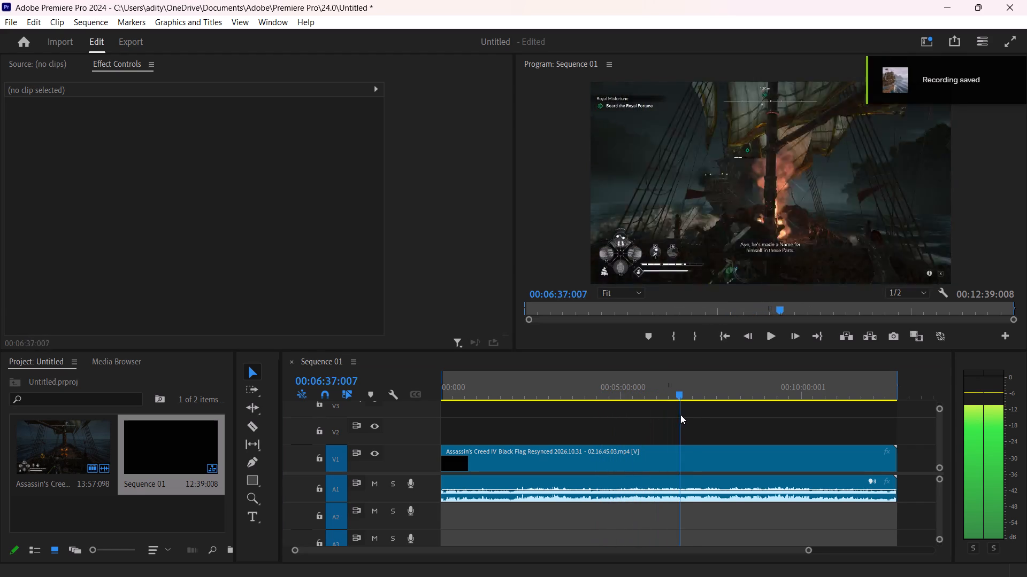
drag(680, 415, 722, 411)
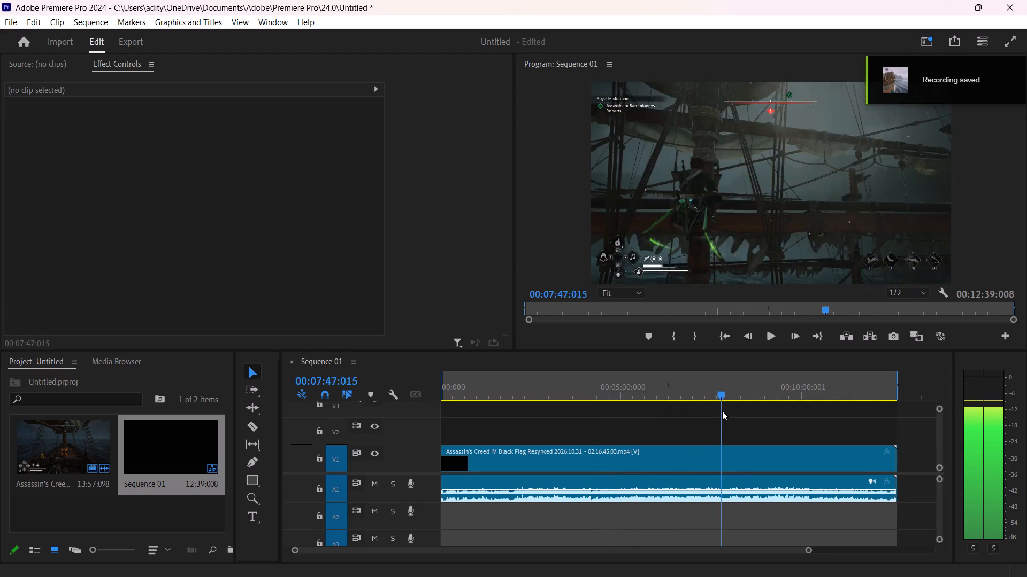
drag(722, 411, 785, 414)
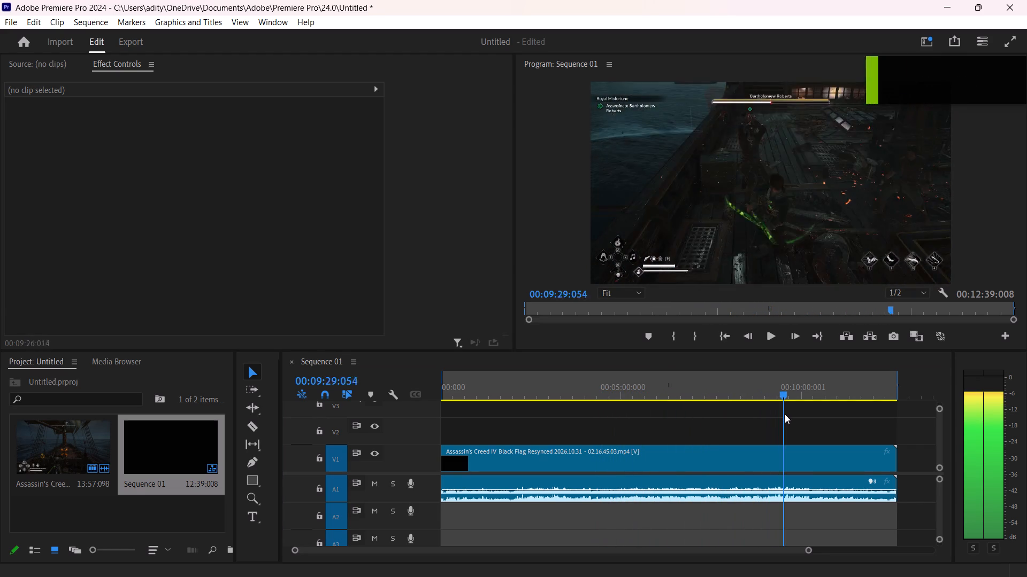
drag(785, 414, 845, 415)
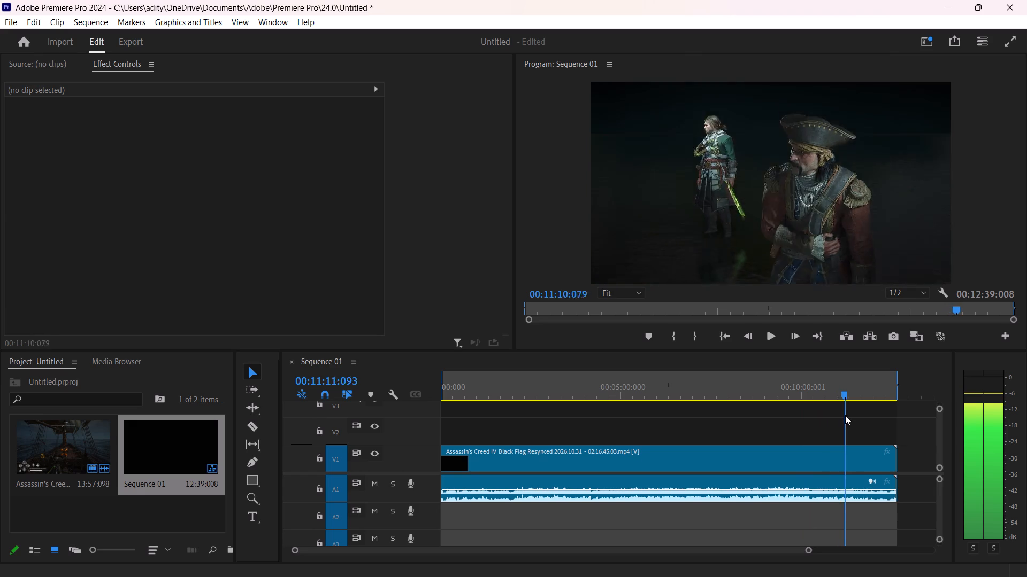
drag(845, 415, 824, 428)
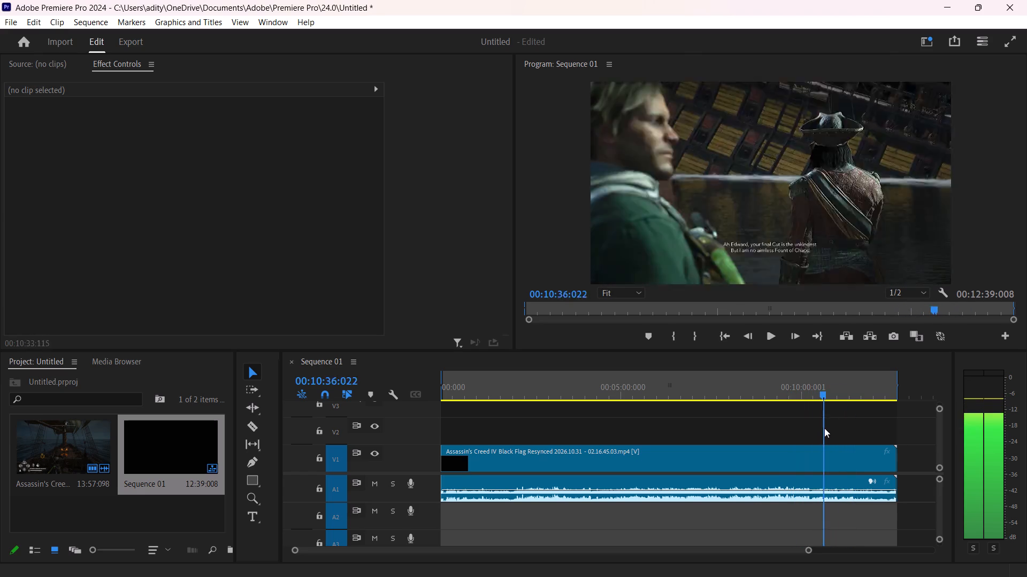
drag(824, 428, 886, 432)
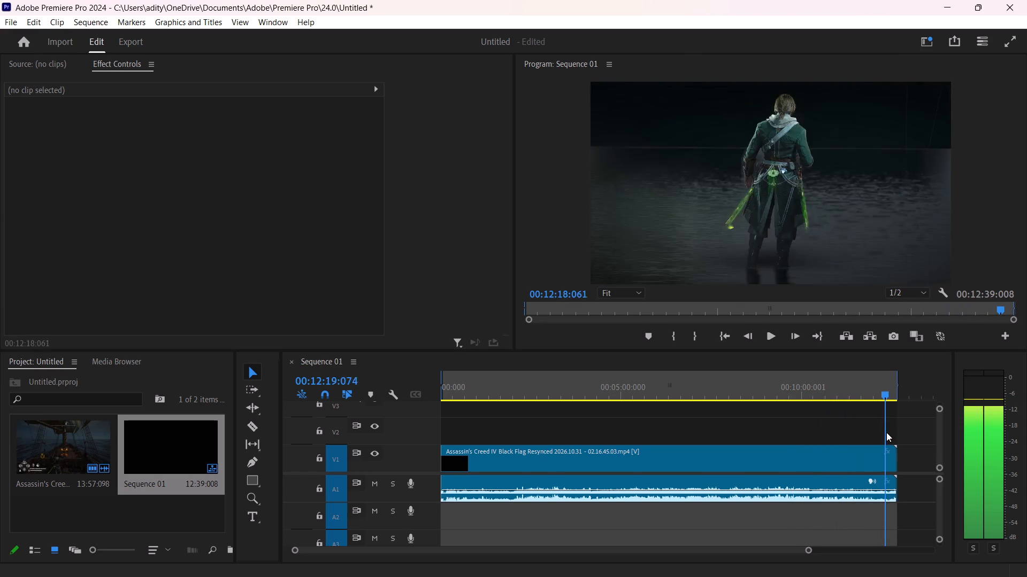
drag(886, 432, 886, 431)
key(space)
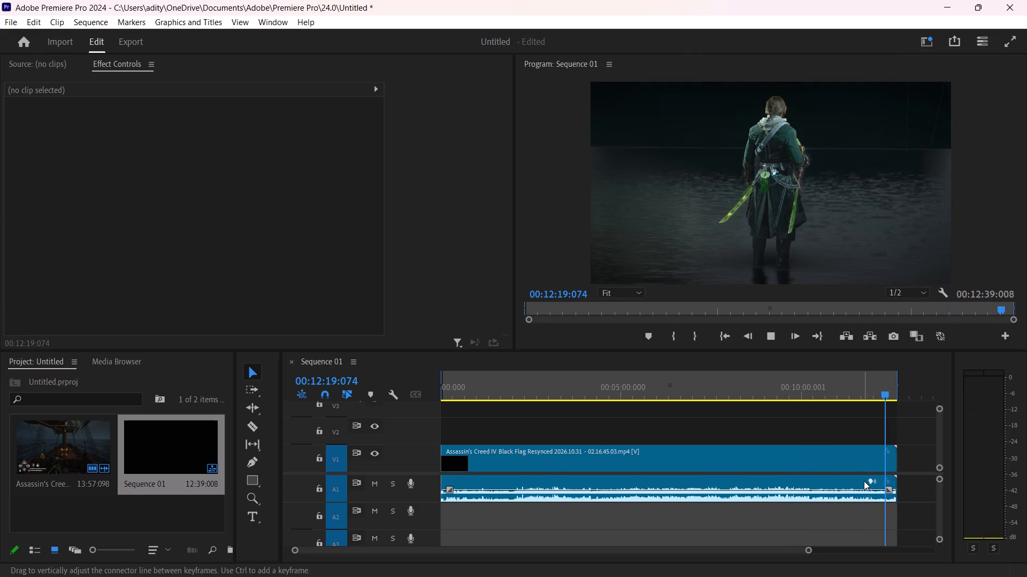
Replay and scrub the footage around 00:12:20 to find where the final scene should end.
drag(810, 548, 688, 552)
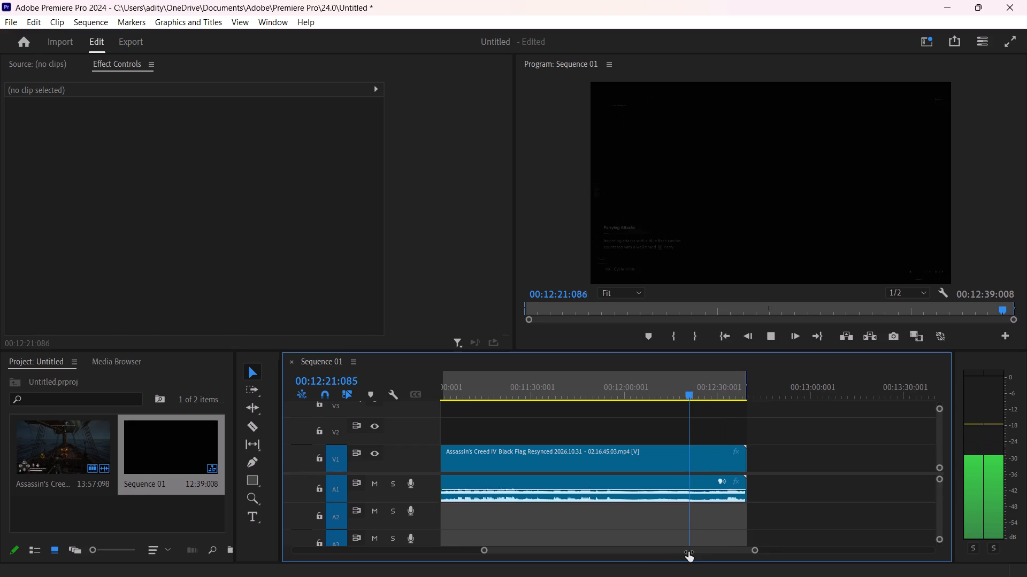
drag(688, 552, 661, 551)
key(space)
drag(703, 396, 699, 398)
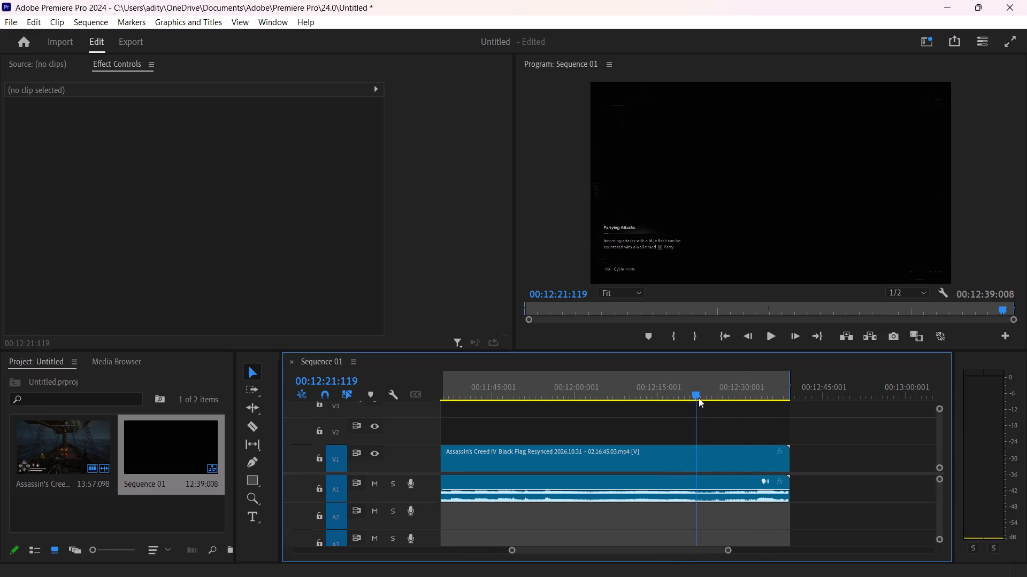
drag(699, 398, 684, 401)
click(684, 401)
key(space)
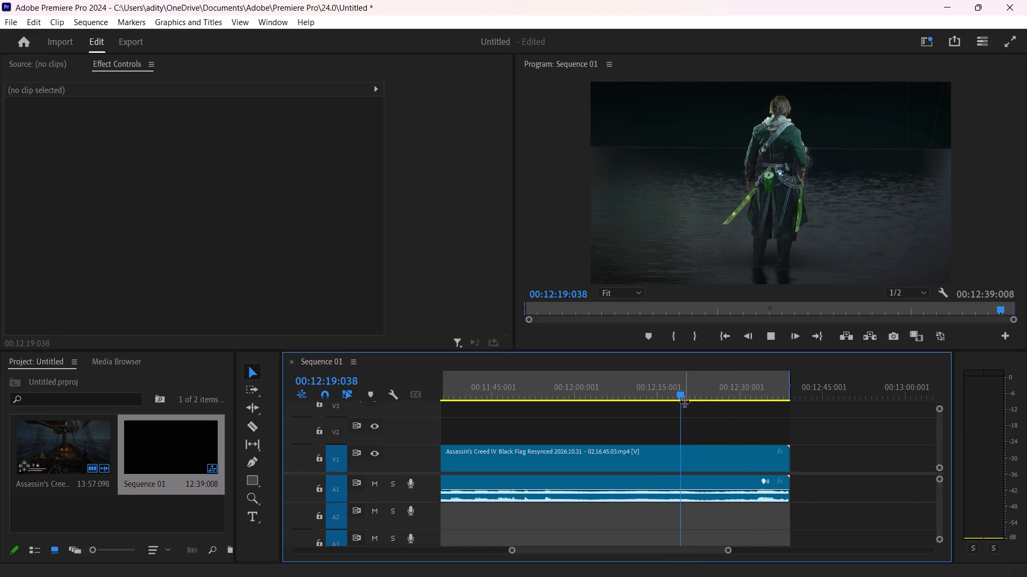
key(space)
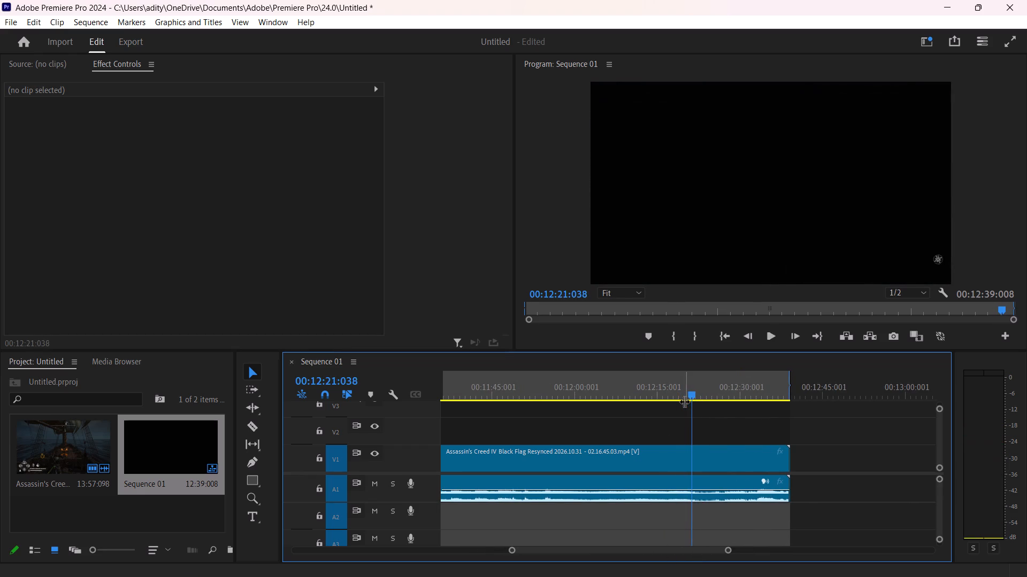
drag(691, 390, 687, 396)
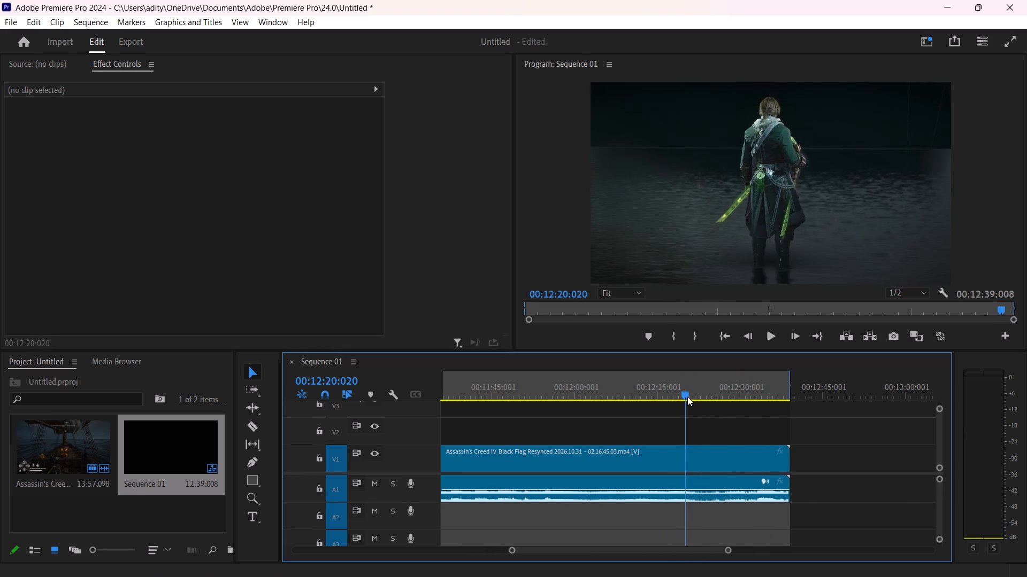
drag(687, 396, 689, 397)
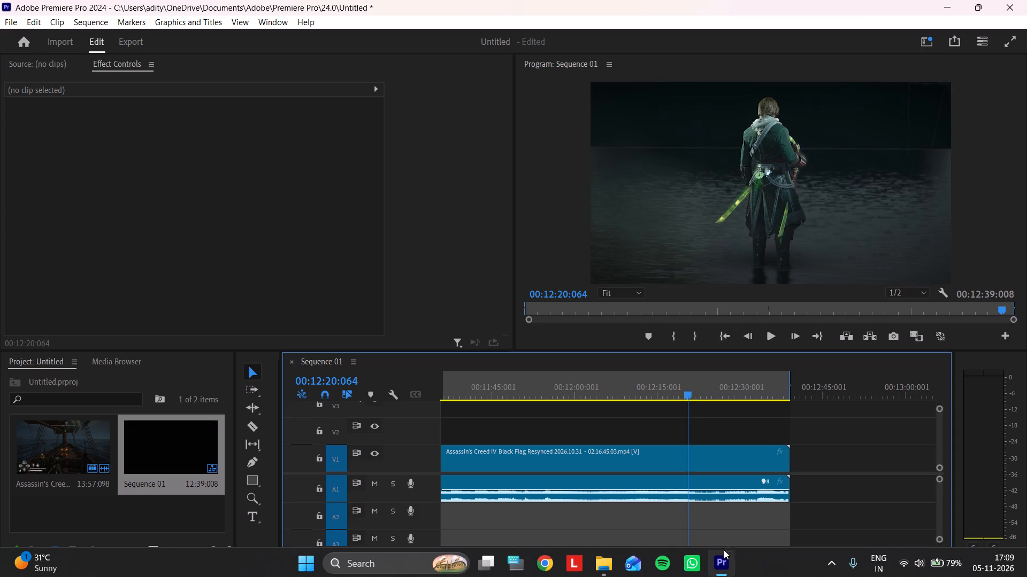
Find the last clean frame of the final scene and trim the end of the clip back to 00:12:20:067.
drag(729, 548, 680, 557)
key(Right)
key(Right)
key(Right)
key(Right)
key(Right)
key(Right)
key(Right)
key(Right)
key(Right)
key(Right)
key(Right)
key(Right)
key(Right)
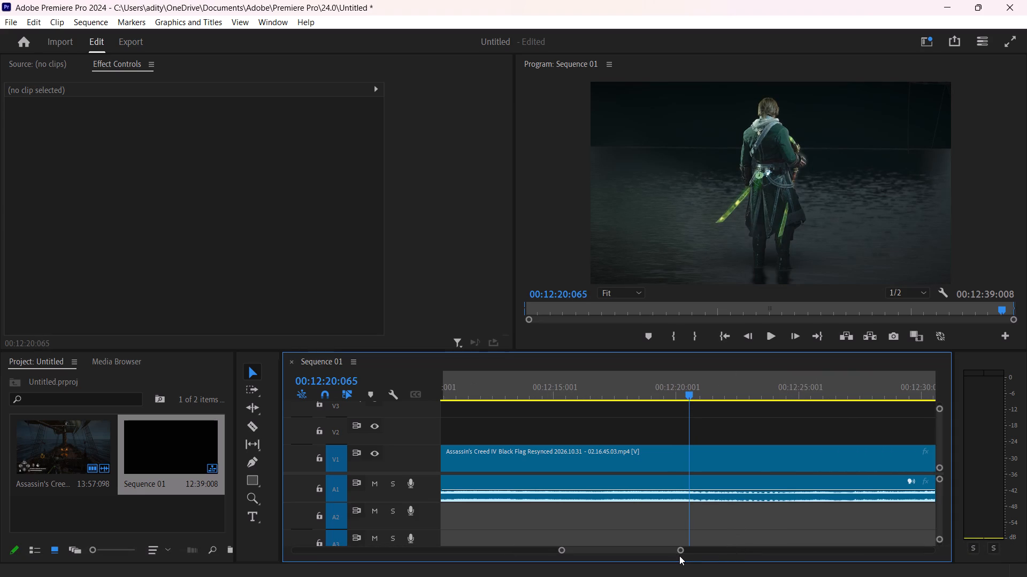
key(Left)
key(Left)
key(Left)
key(Left)
key(Left)
key(Left)
key(Left)
key(Left)
key(Left)
key(Left)
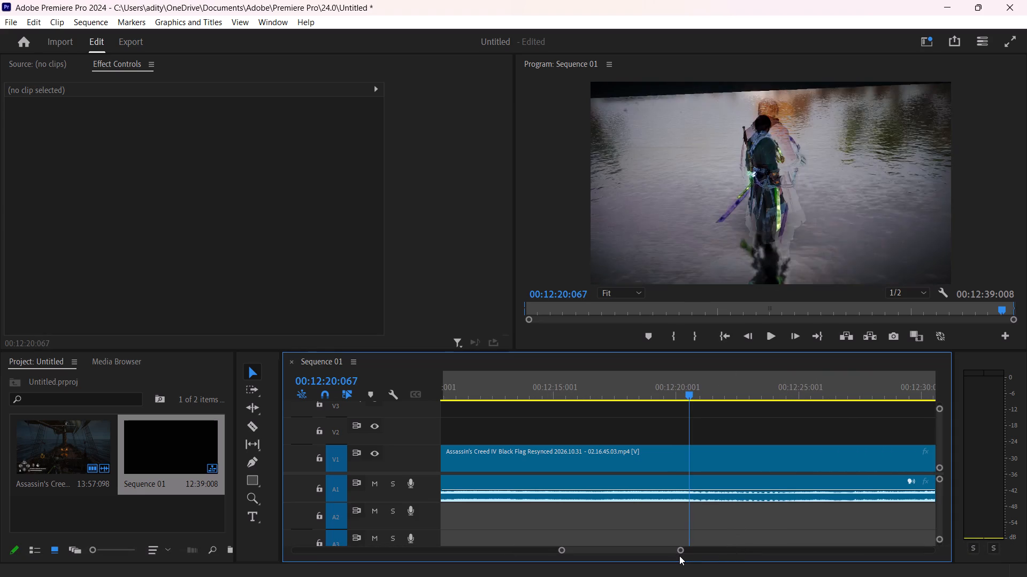
key(Right)
key(Left)
key(Right)
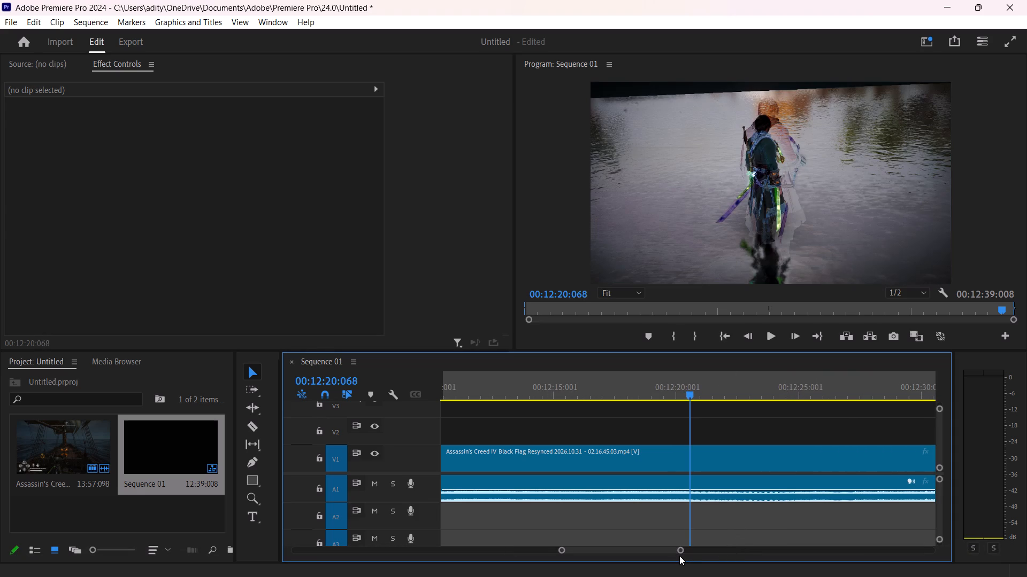
key(Left)
scroll(907, 527, up, 1)
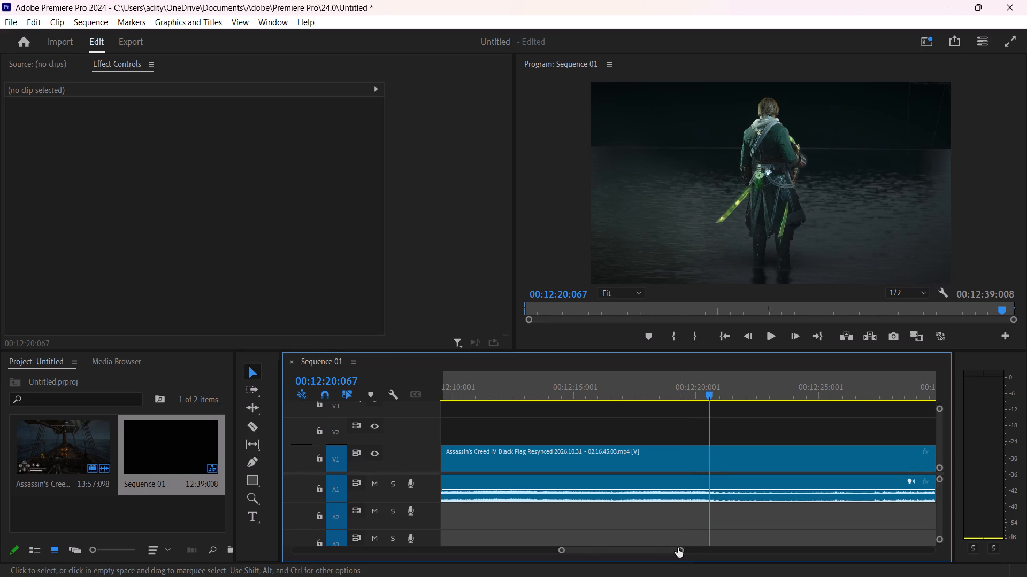
drag(678, 548, 756, 554)
drag(745, 458, 682, 458)
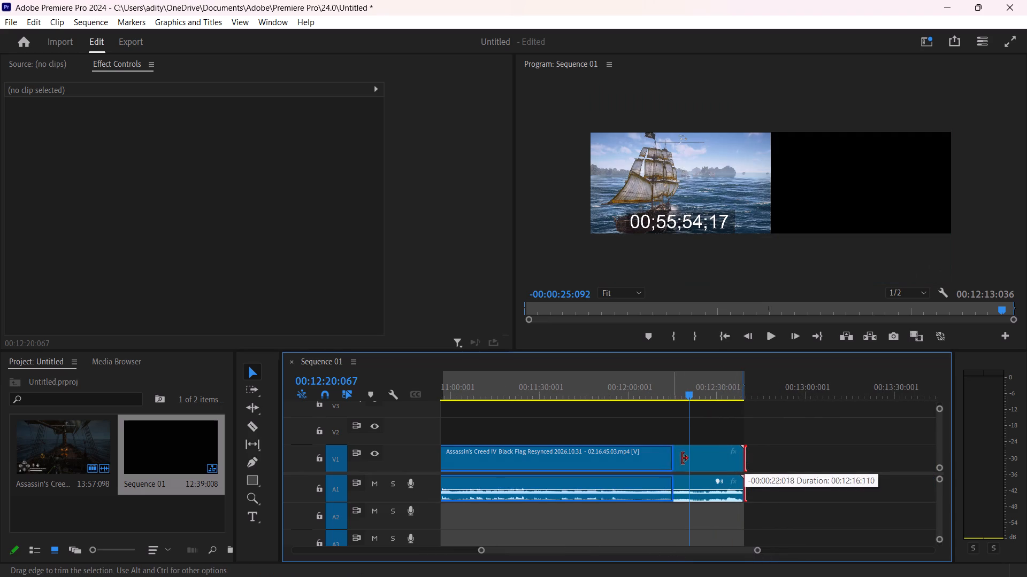
drag(682, 458, 688, 458)
Import the recording Assassin's Creed IV Black Flag Resynced 2026.10.31 - 02.39.13.04 into the project.
right_click(113, 493)
right_click(86, 523)
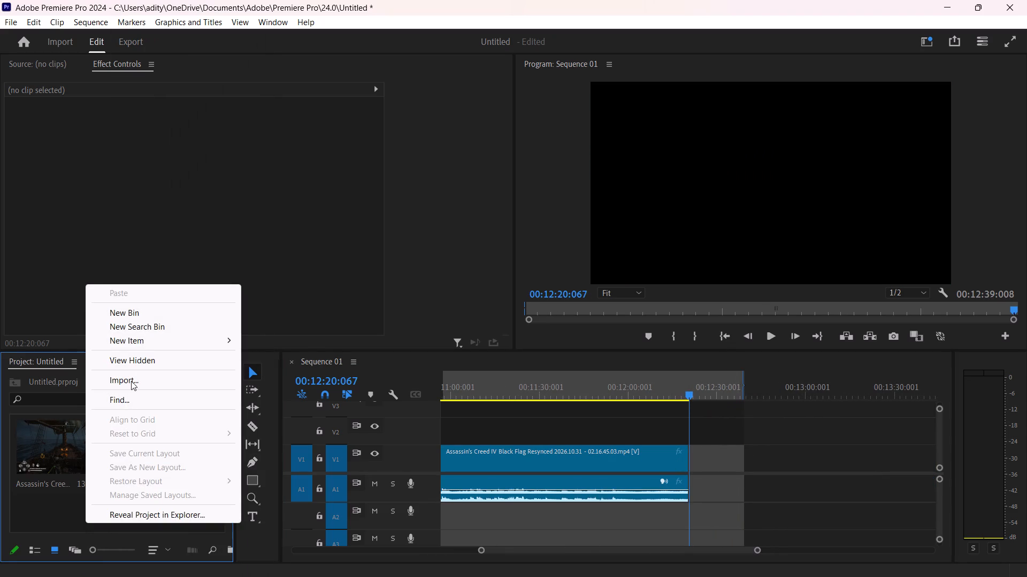
click(137, 375)
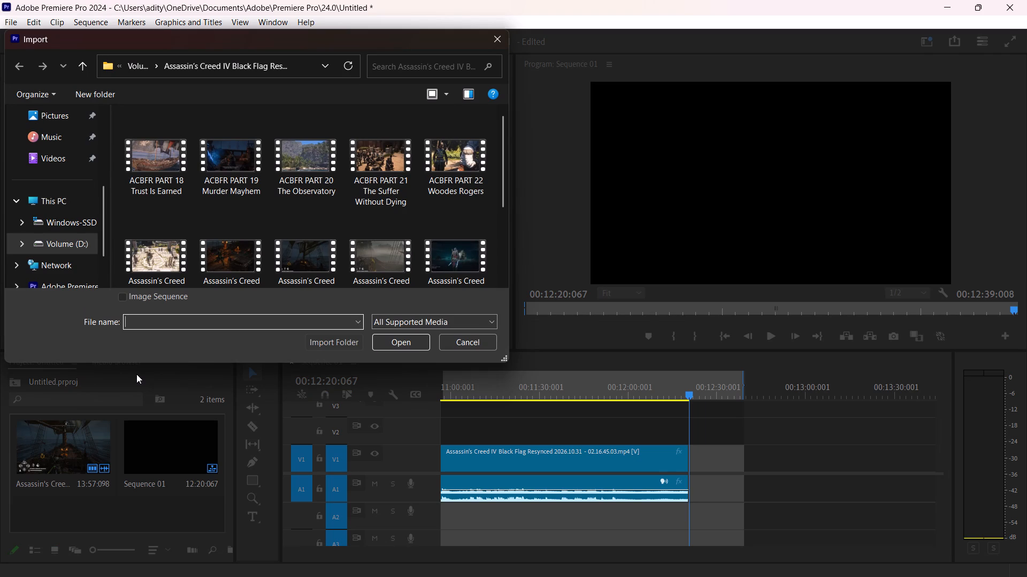
scroll(228, 128, down, 5)
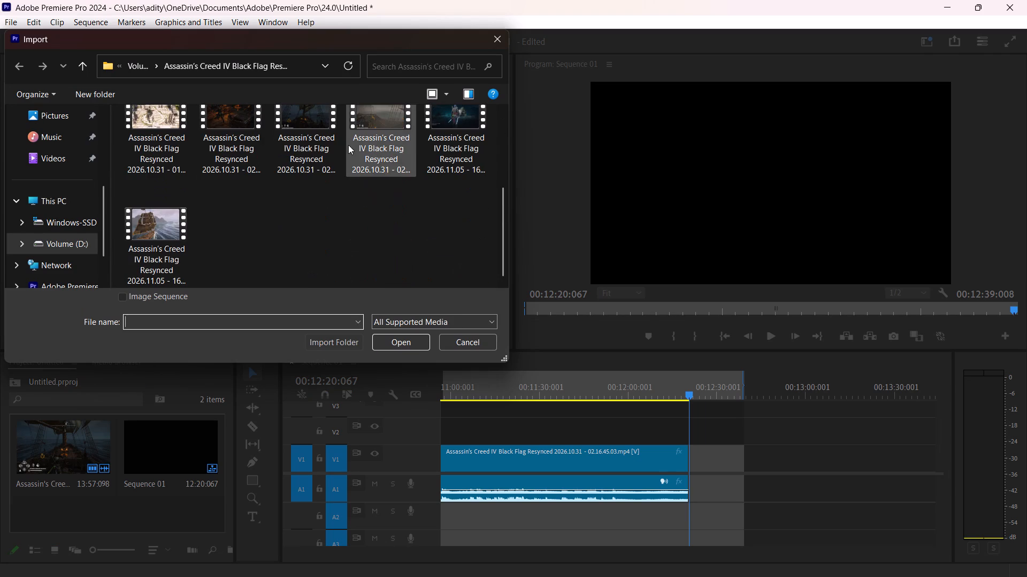
click(374, 136)
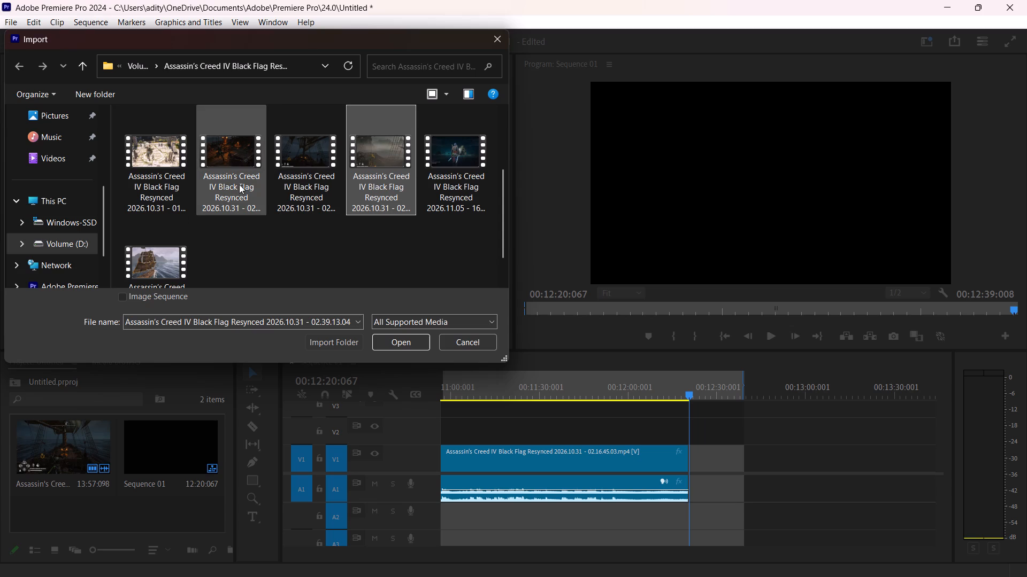
click(417, 341)
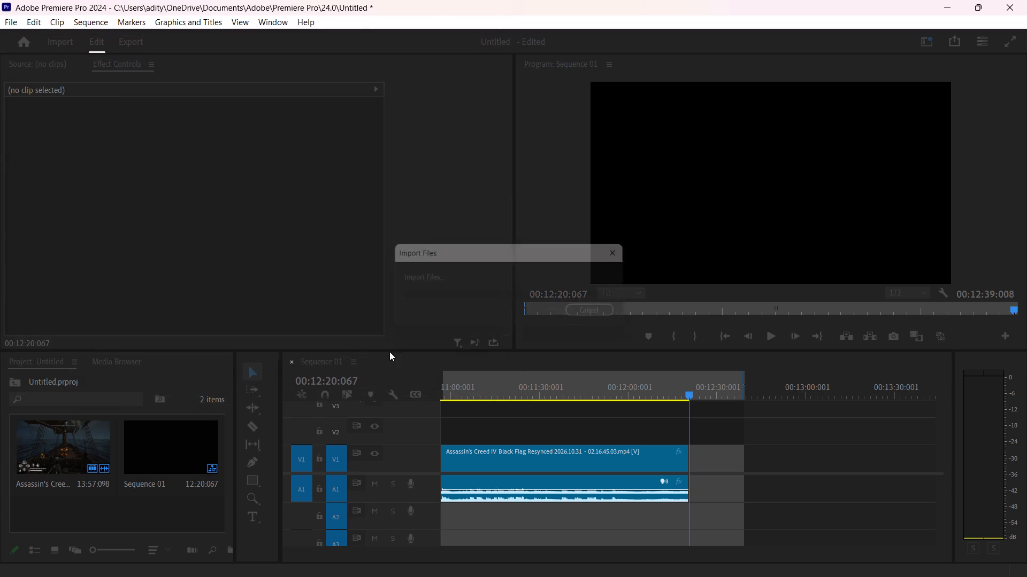
Place the imported recording on V1 and A1 directly after the first clip, starting at 00:12:20:067.
drag(67, 482, 634, 457)
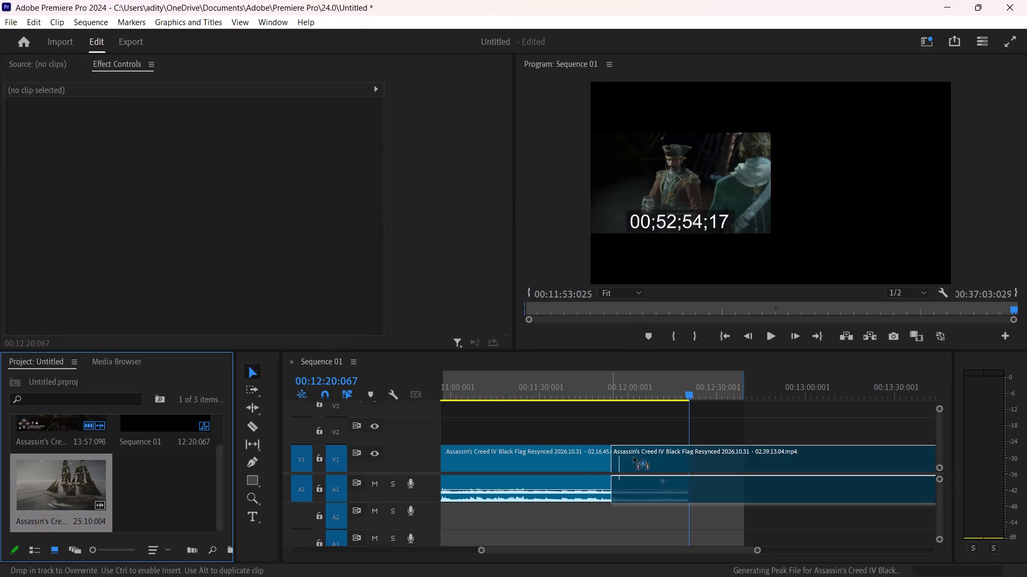
drag(634, 457, 692, 458)
Play the opening of the added recording from the join between the two clips to review its first half minute.
key(space)
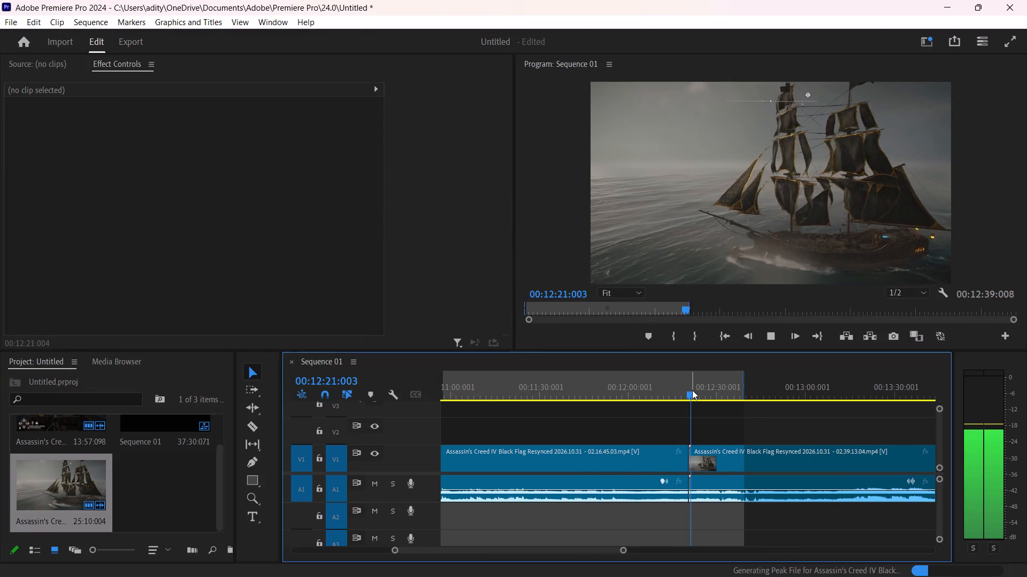
text(zx)
key(z)
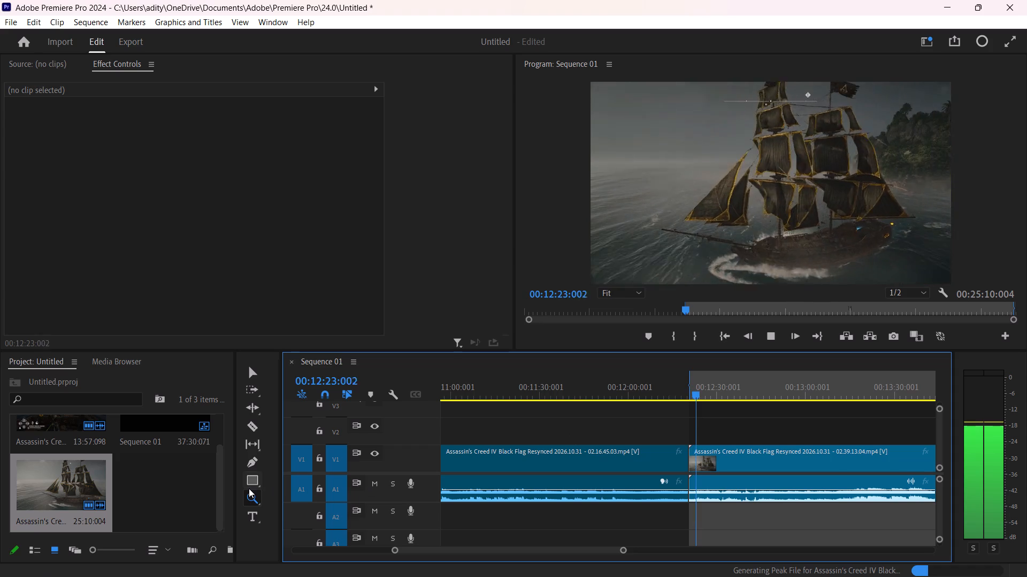
key(x)
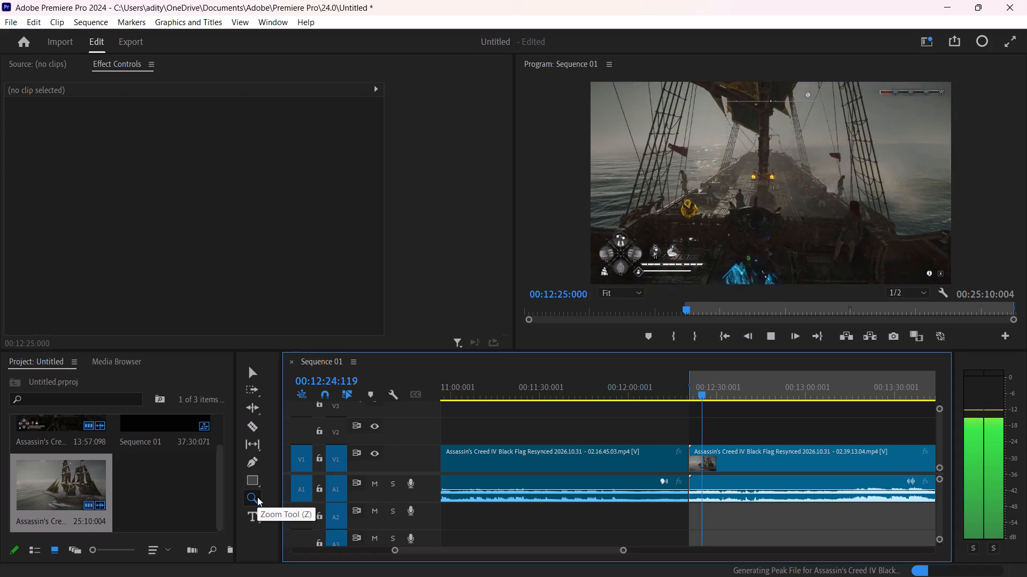
key(x)
click(542, 534)
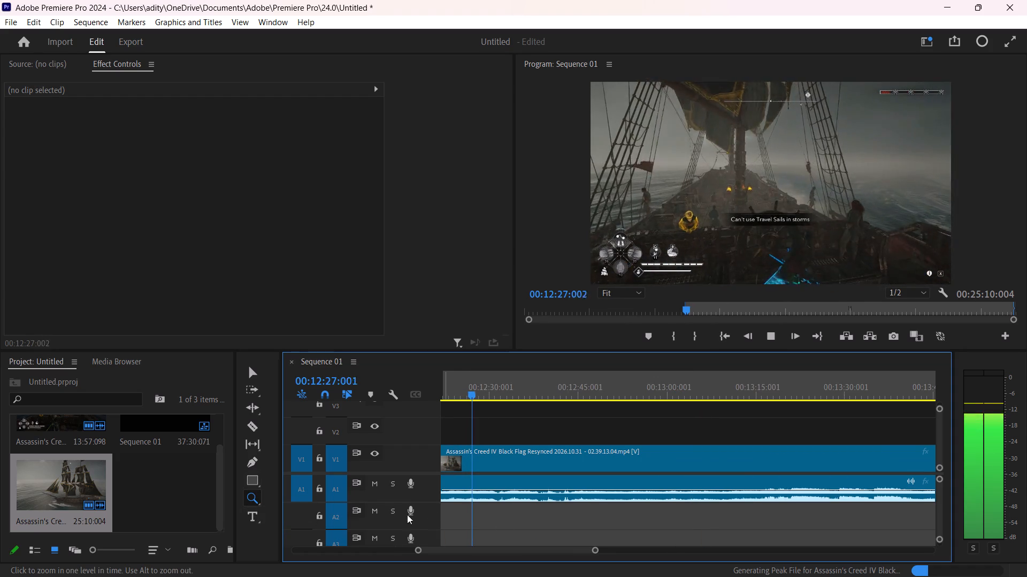
key(x)
right_click(487, 540)
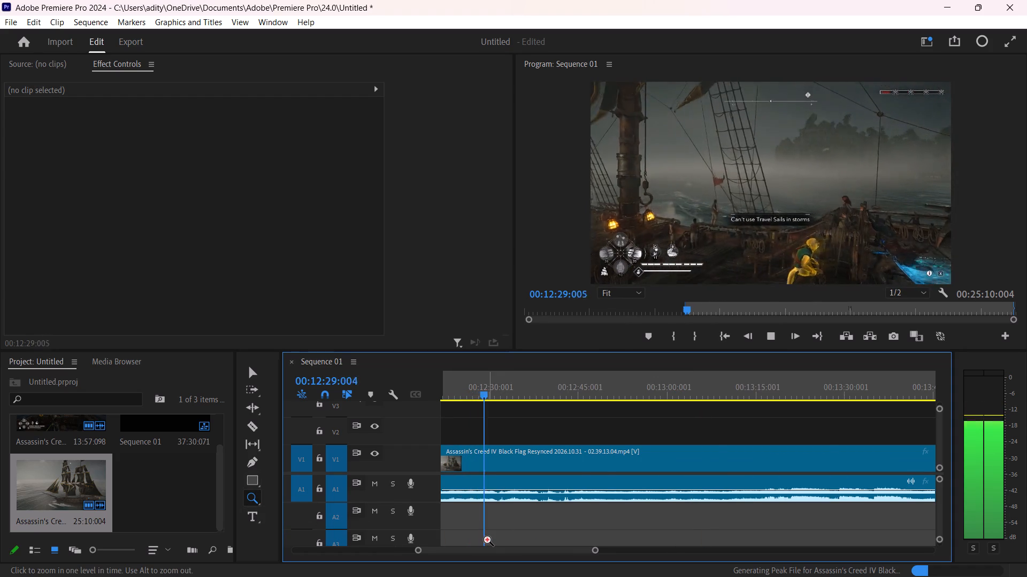
click(487, 540)
click(487, 540)
click(533, 513)
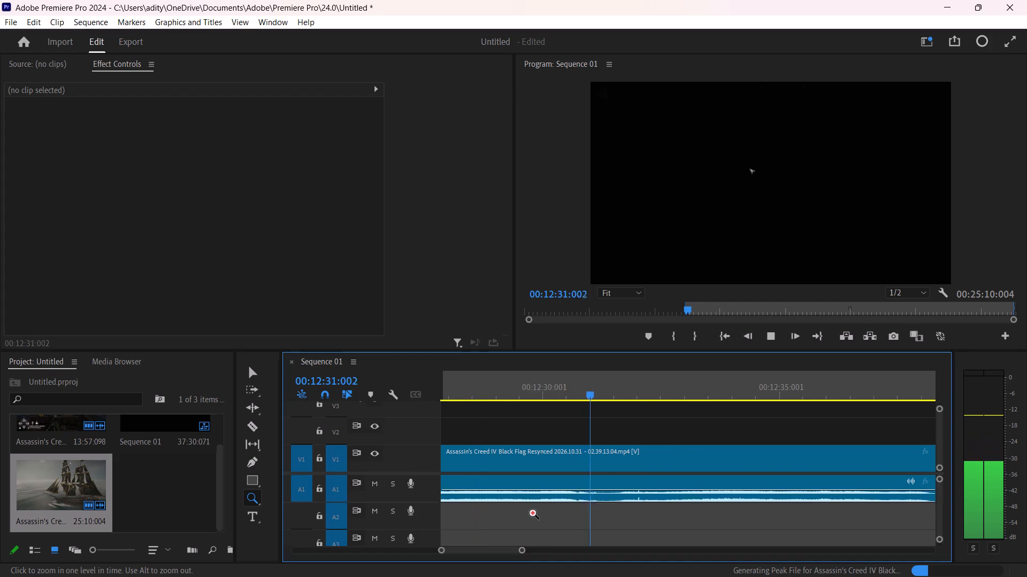
click(605, 516)
drag(502, 549, 561, 559)
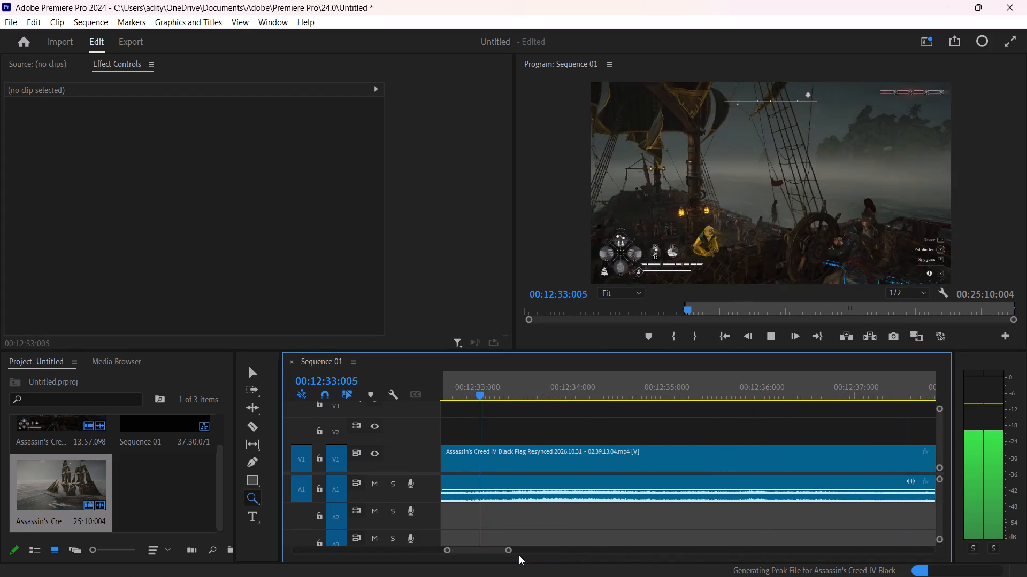
drag(512, 550, 831, 548)
click(658, 518)
click(658, 517)
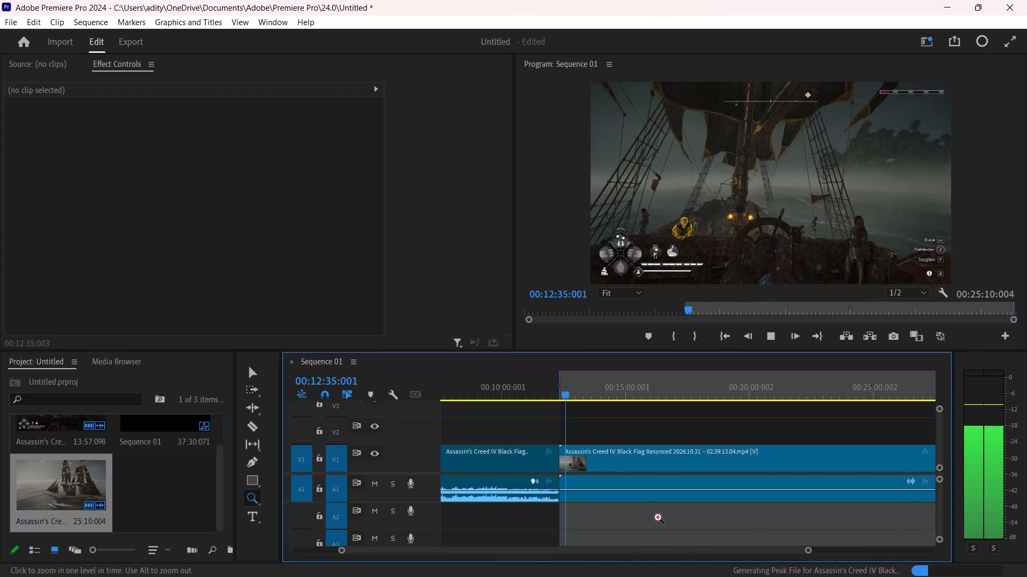
text(xz)
drag(807, 548, 884, 543)
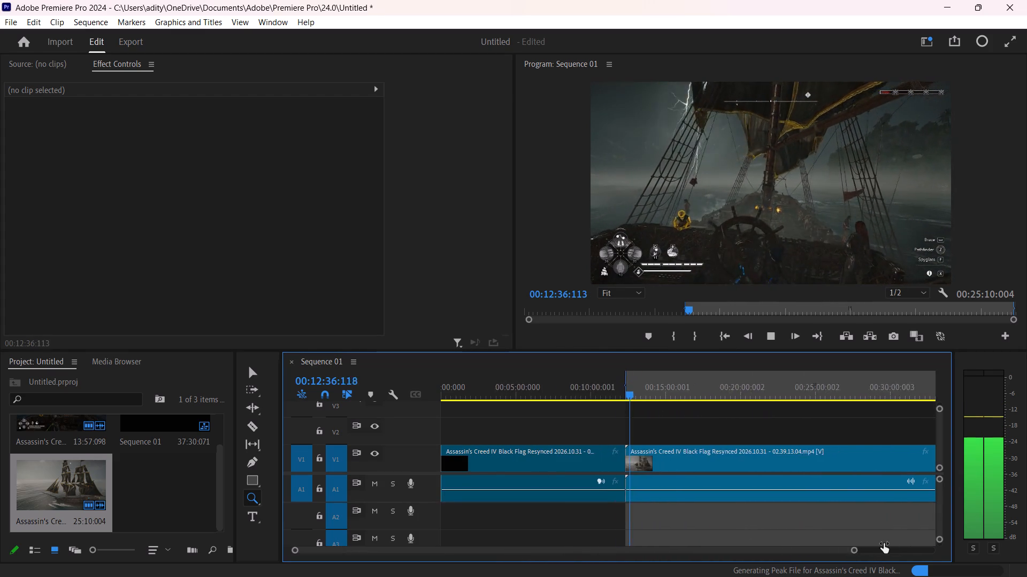
drag(884, 543, 928, 554)
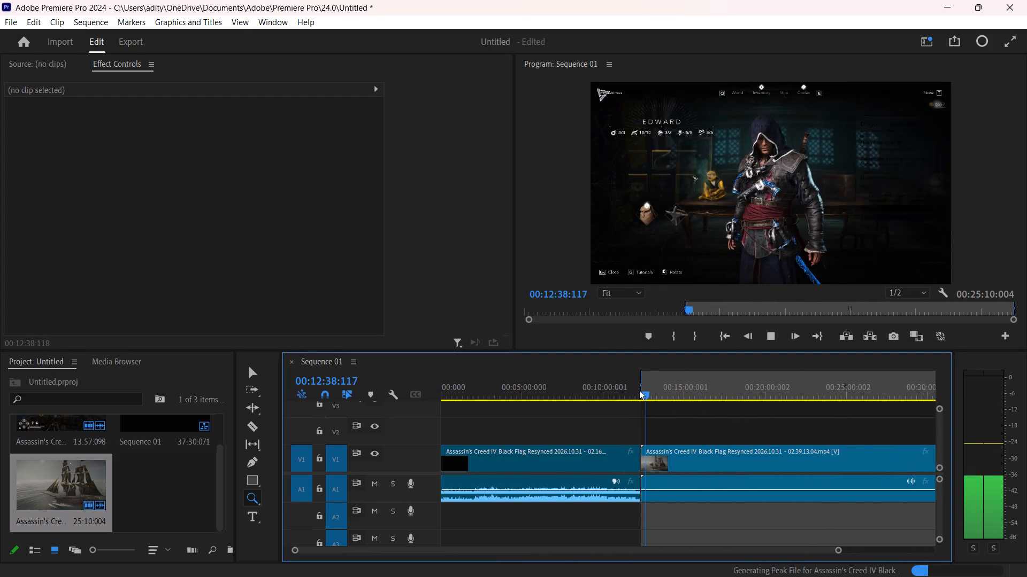
click(843, 552)
drag(837, 549, 762, 550)
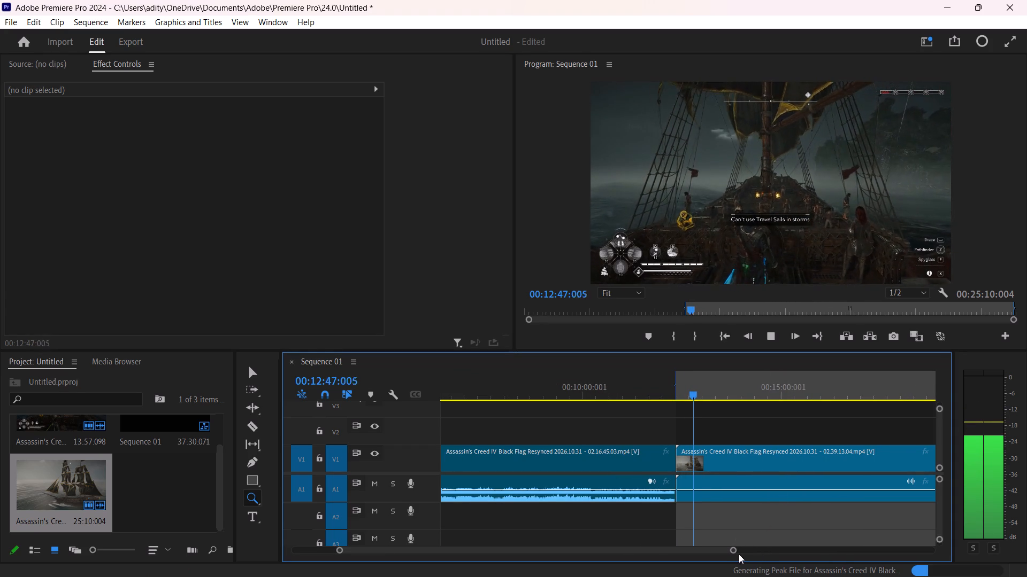
drag(737, 551, 838, 547)
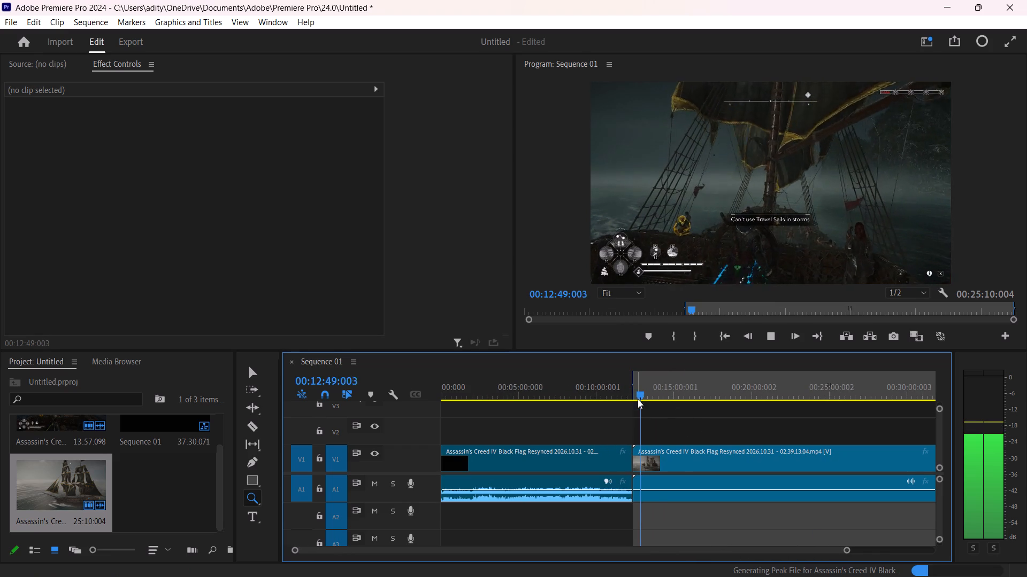
Scrub the added recording up to about 00:18:24 and back to about 00:15:45 to locate where its cutscene begins.
drag(641, 395, 684, 395)
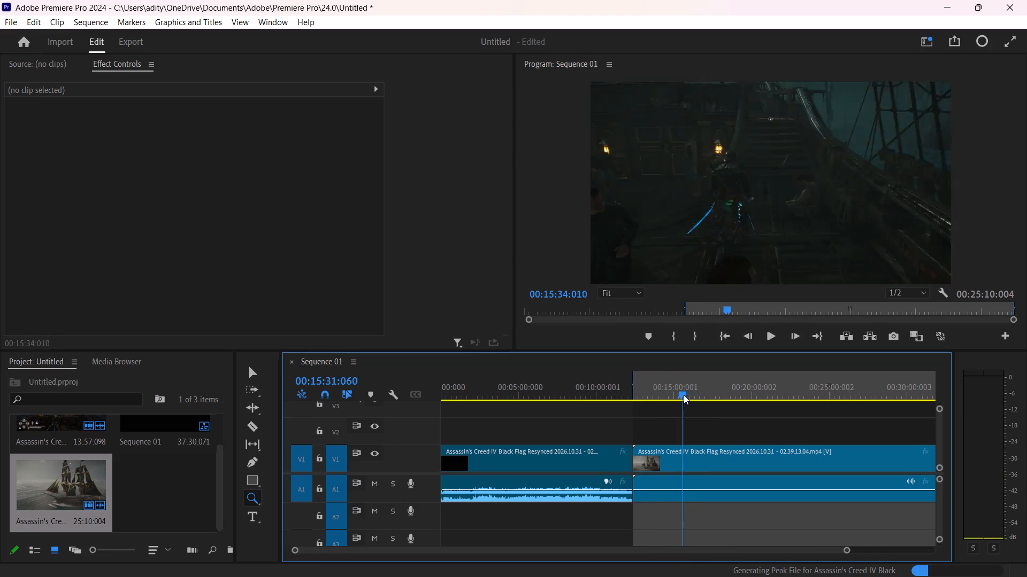
drag(684, 395, 688, 397)
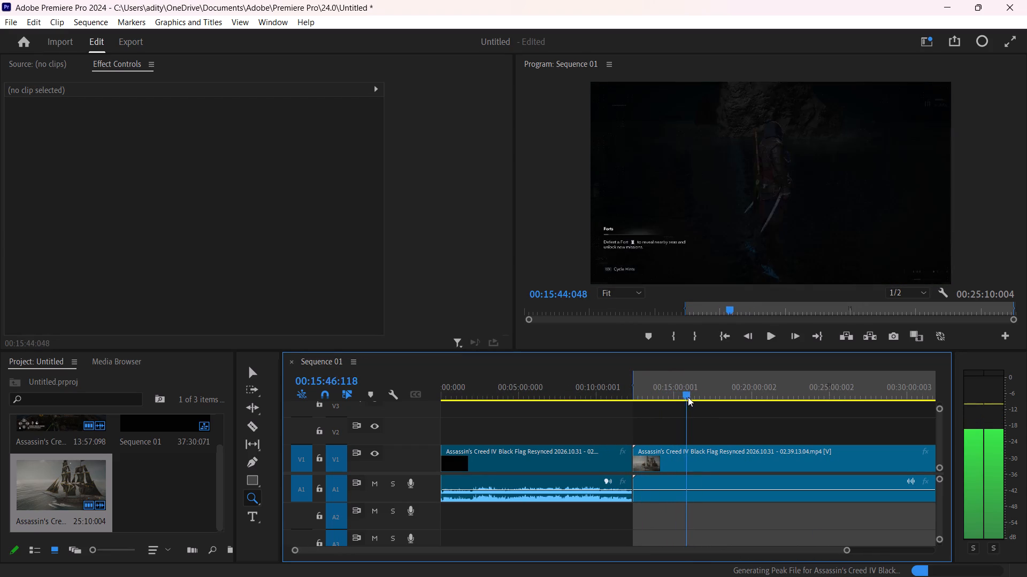
drag(688, 397, 709, 423)
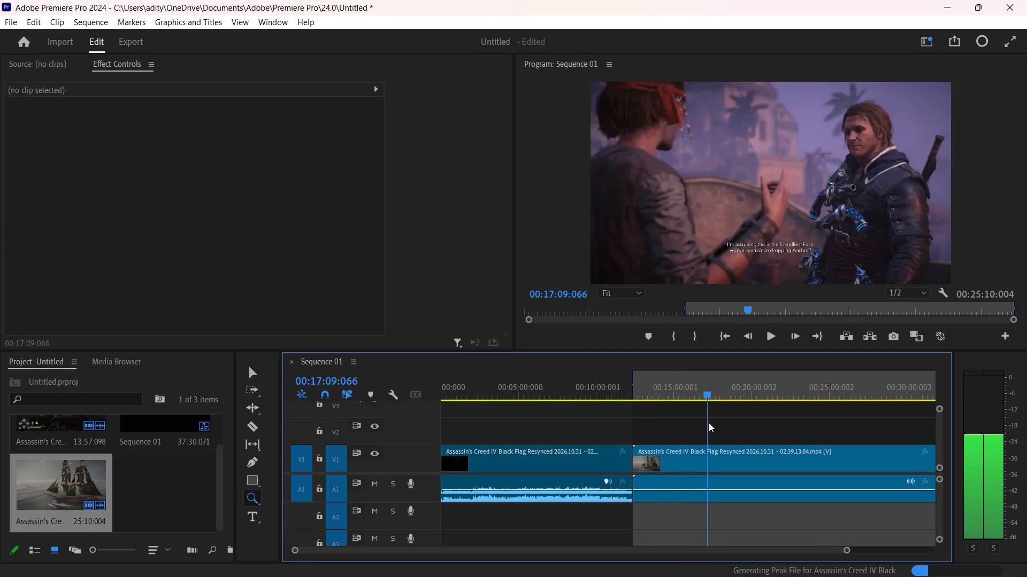
drag(709, 423, 739, 423)
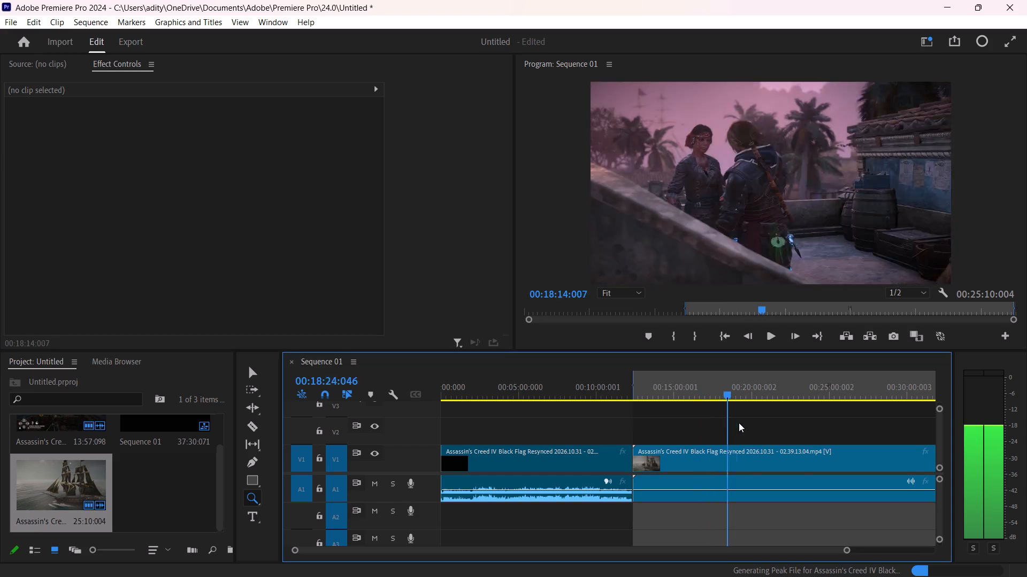
drag(739, 423, 720, 457)
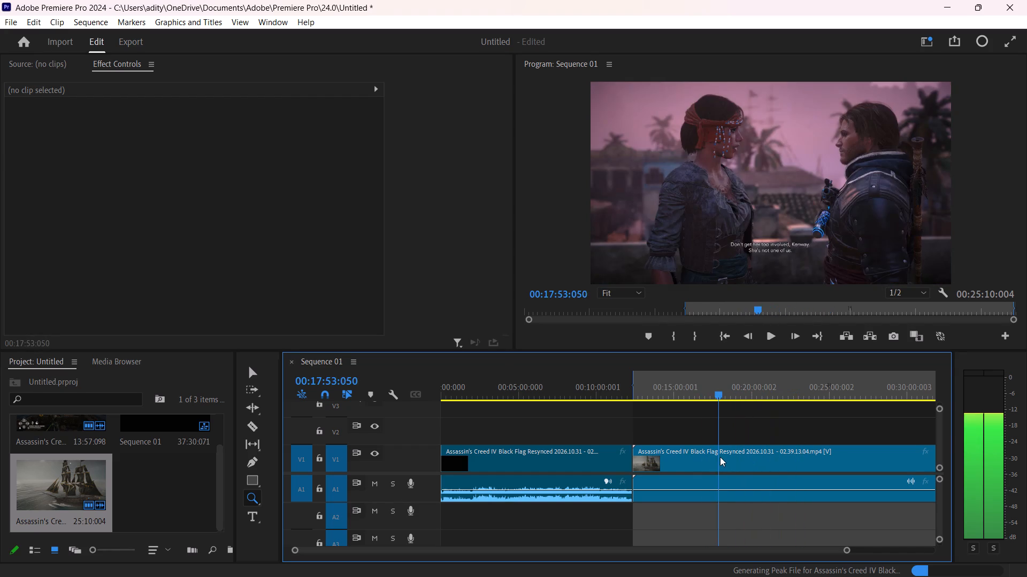
drag(720, 457, 682, 463)
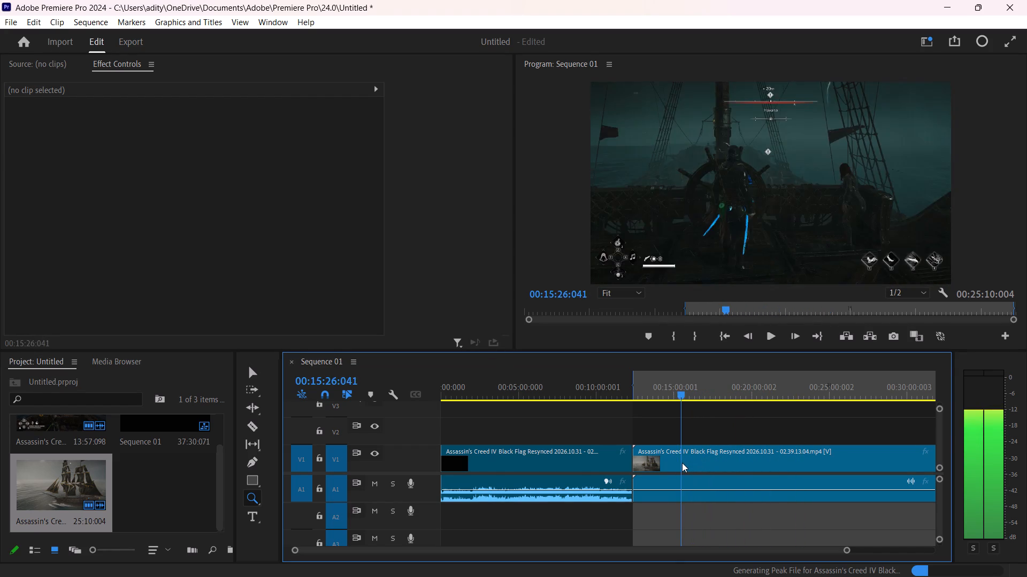
drag(682, 463, 687, 461)
Replay and scrub the footage between about 00:15:44 and 00:15:56 to examine the change from loading screen to harbour scene.
key(space)
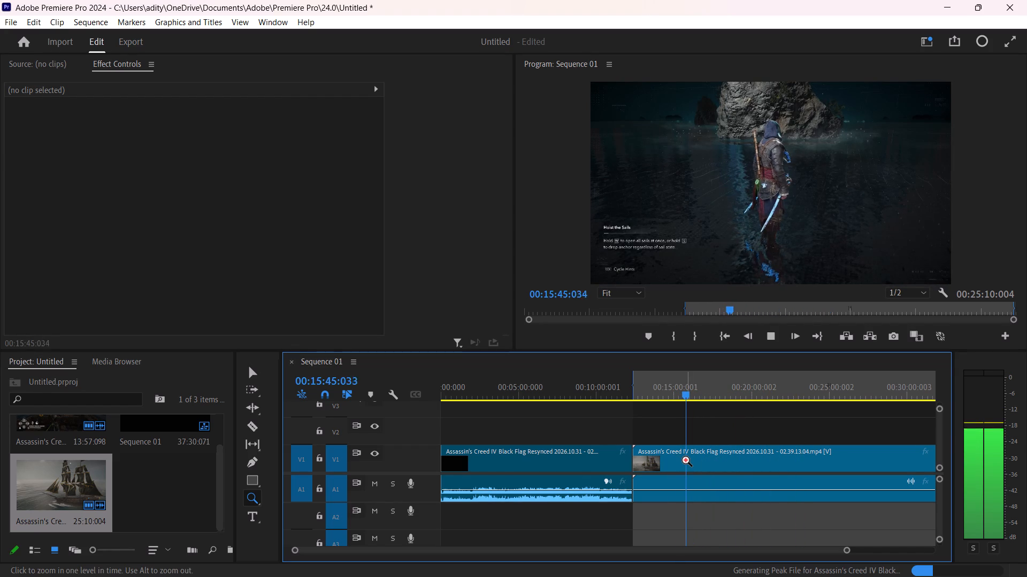
key(space)
click(687, 398)
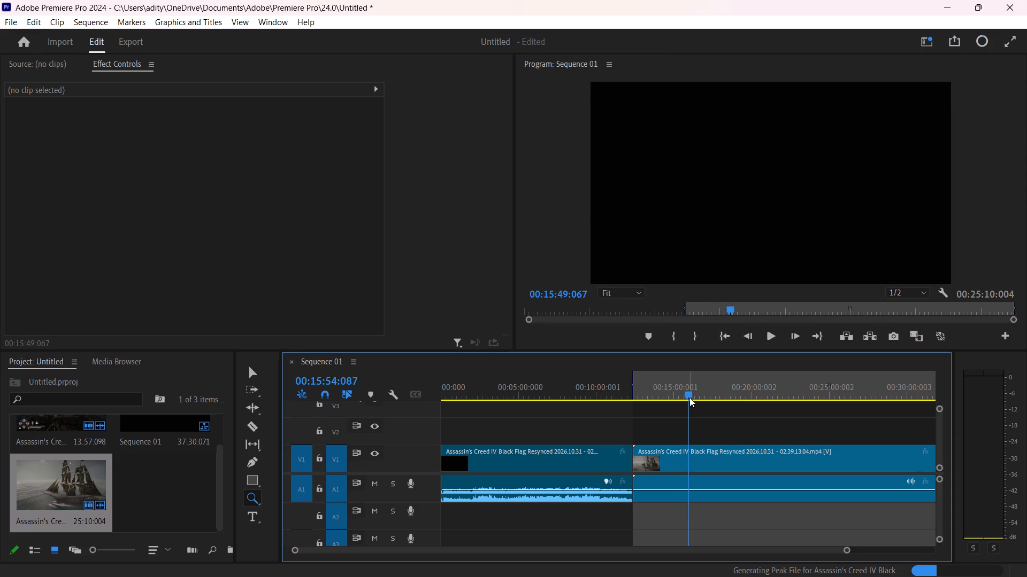
key(space)
drag(849, 551, 740, 534)
key(space)
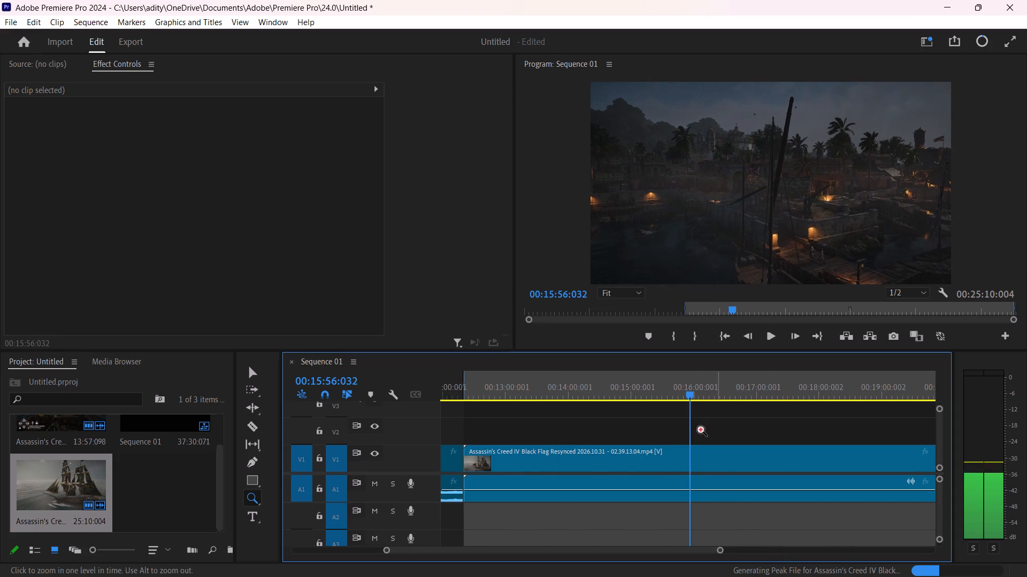
click(691, 397)
text(cv)
drag(688, 396, 684, 402)
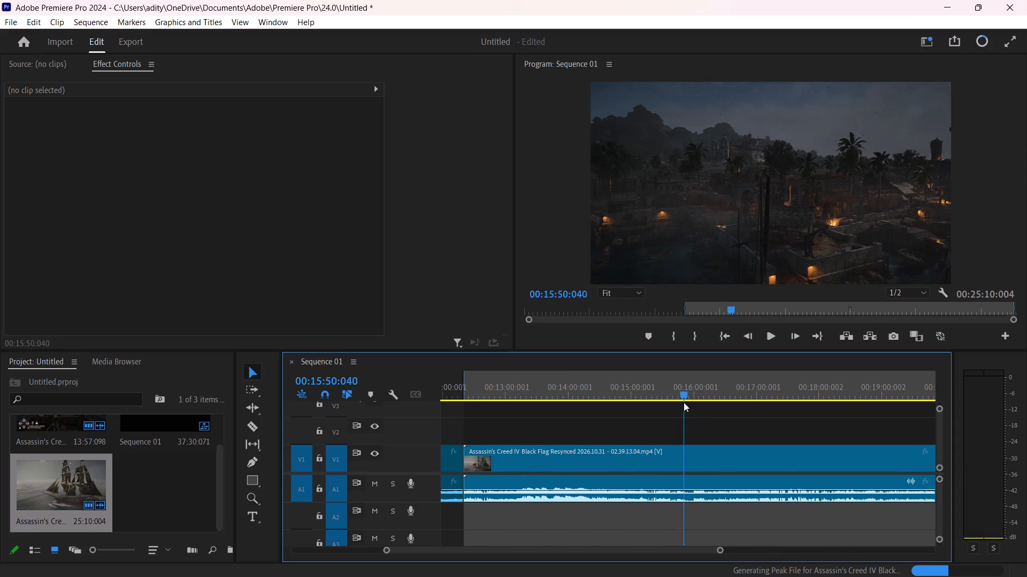
drag(684, 402, 684, 403)
text(cv)
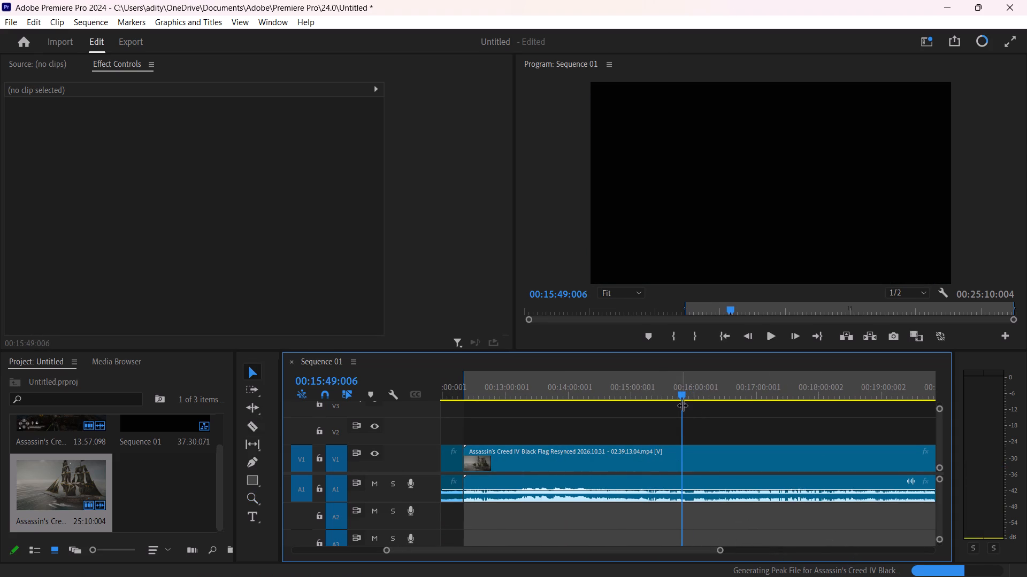
key(c)
key(v)
click(679, 394)
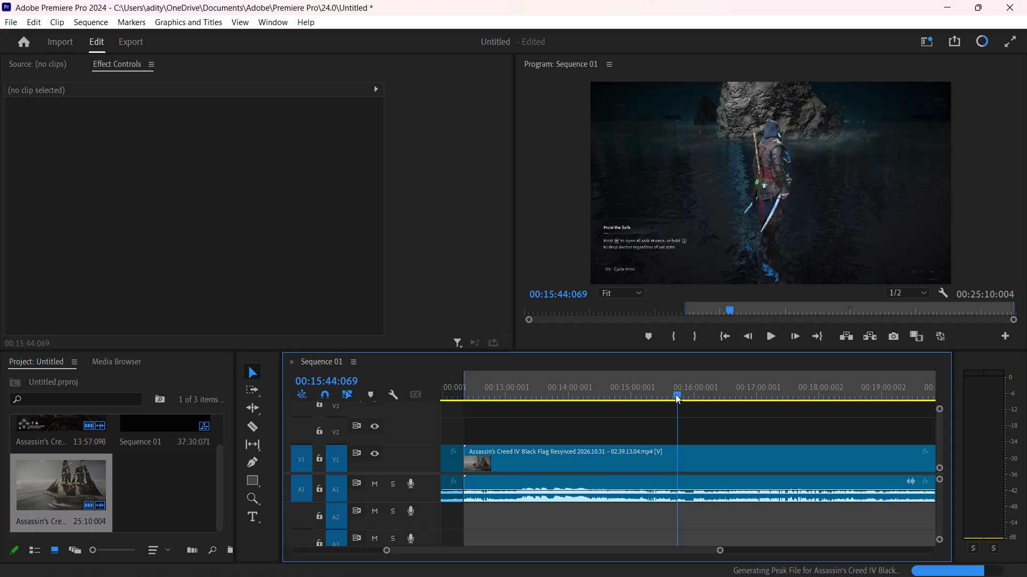
key(space)
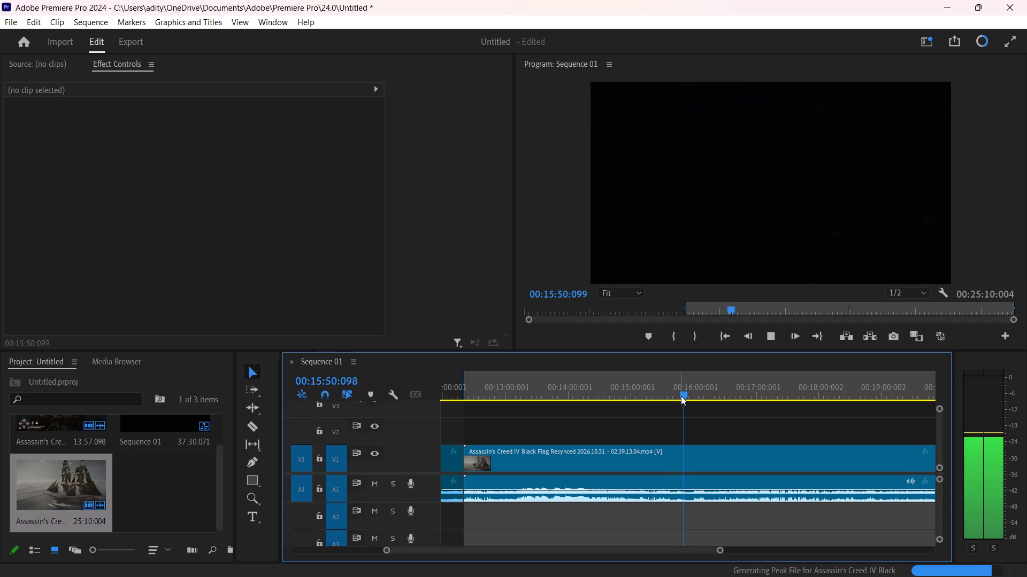
key(space)
Find the black frame just before the harbour scene fades in and split the added recording at 00:15:50:090.
key(Left)
key(Left)
key(Left)
key(Left)
key(Left)
key(Left)
key(Left)
key(Left)
key(Left)
key(Left)
key(Left)
key(Left)
key(Left)
key(Left)
key(Left)
key(Left)
key(Left)
key(Left)
key(Left)
key(Left)
key(Left)
key(Left)
key(Left)
key(Left)
key(Left)
key(Left)
key(Left)
key(Left)
key(Left)
key(Left)
key(Left)
key(Left)
key(Left)
key(Left)
key(Left)
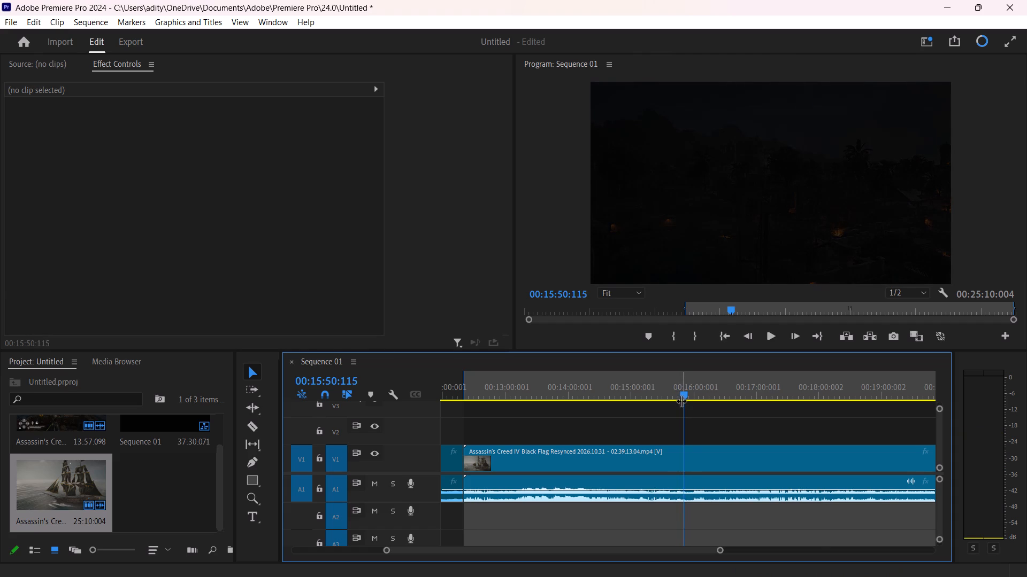
key(Right)
key(Right)
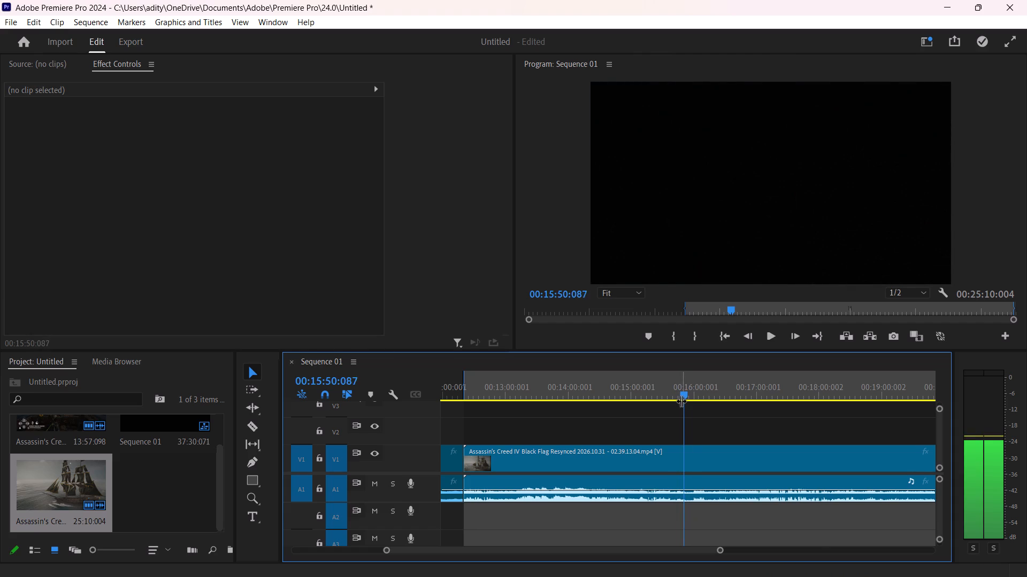
key(Right)
key(Right)
key(c)
click(685, 448)
key(v)
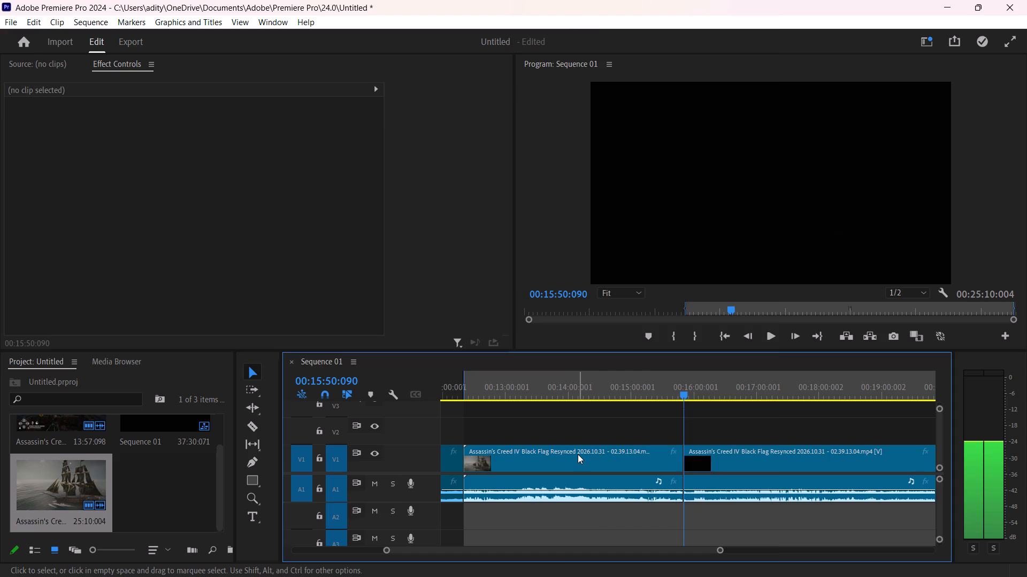
Ripple delete the part of the added recording before the cut so the remainder follows the first clip directly.
right_click(578, 454)
click(662, 97)
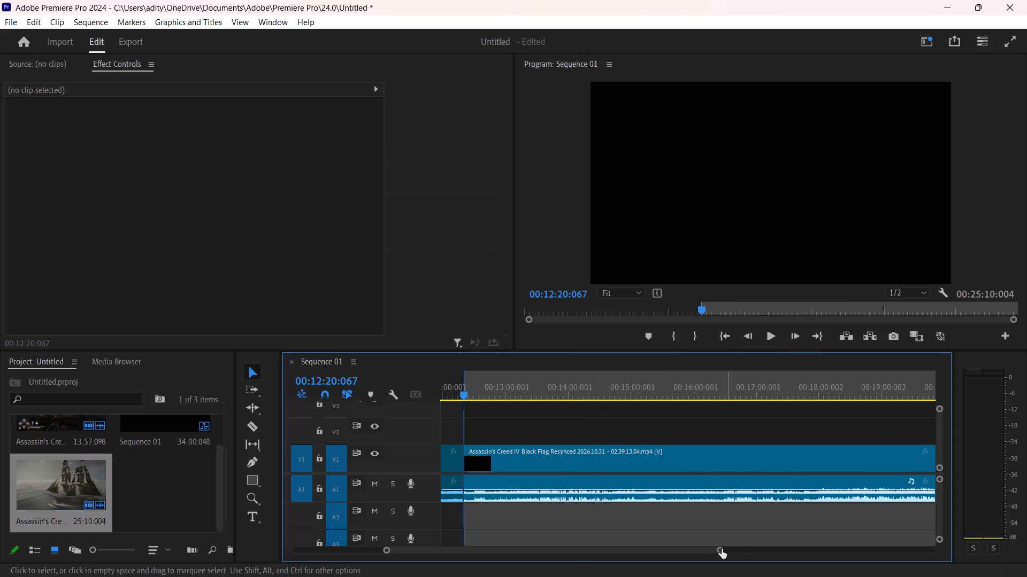
Turn on opacity keyframing for the first clip, with a keyframe at its end at 00:12:20:067.
drag(721, 549, 1007, 560)
click(541, 459)
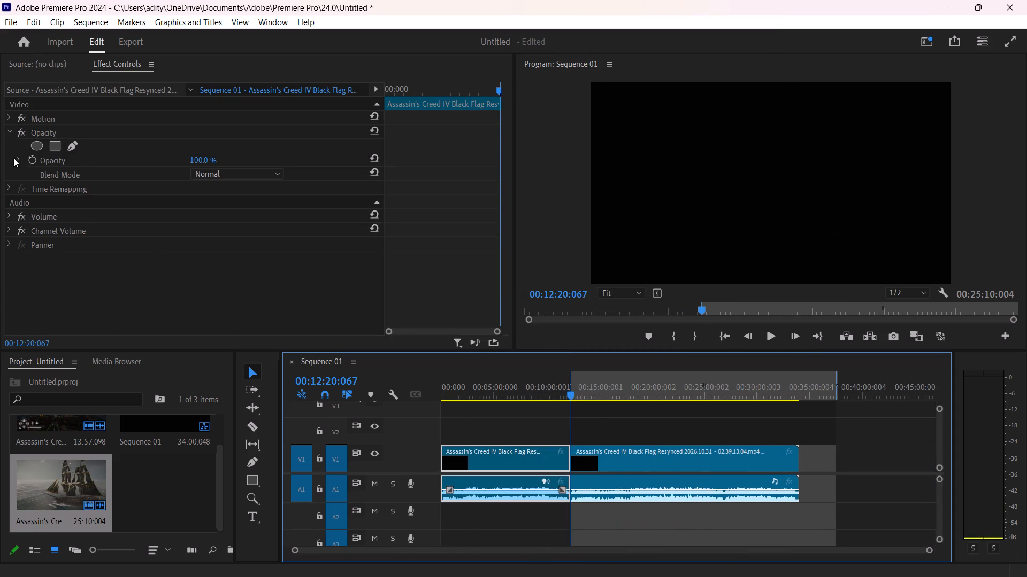
click(33, 160)
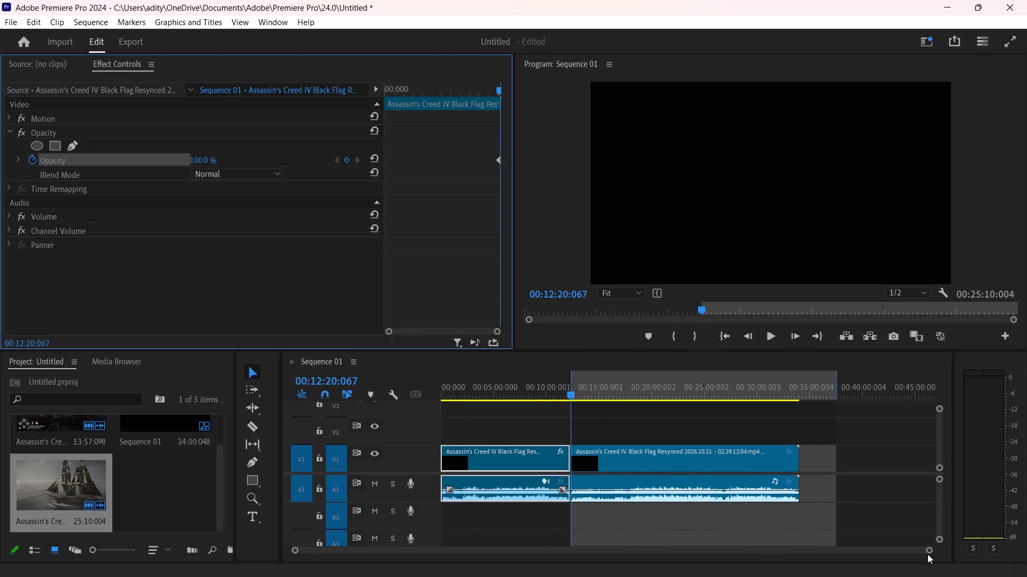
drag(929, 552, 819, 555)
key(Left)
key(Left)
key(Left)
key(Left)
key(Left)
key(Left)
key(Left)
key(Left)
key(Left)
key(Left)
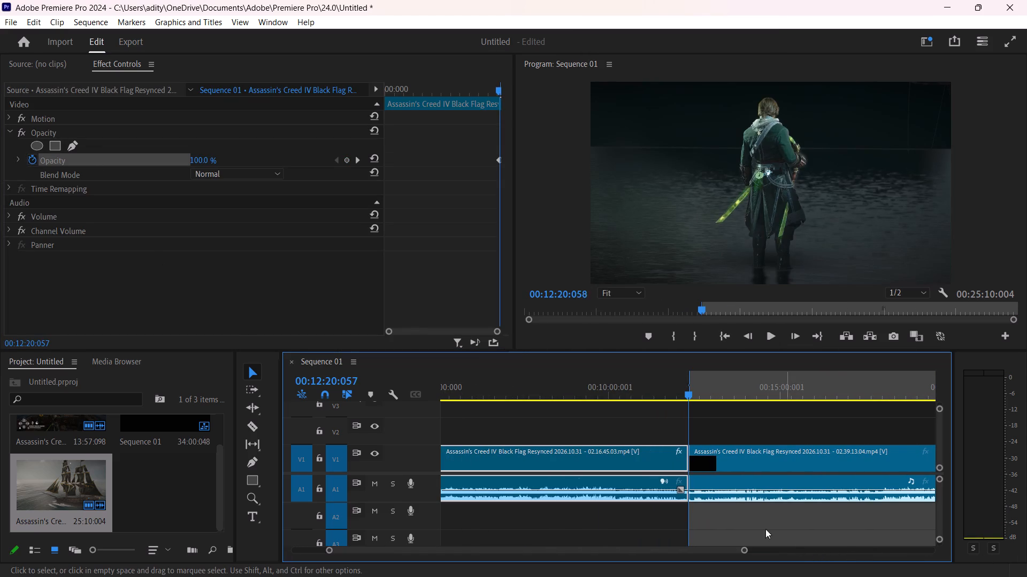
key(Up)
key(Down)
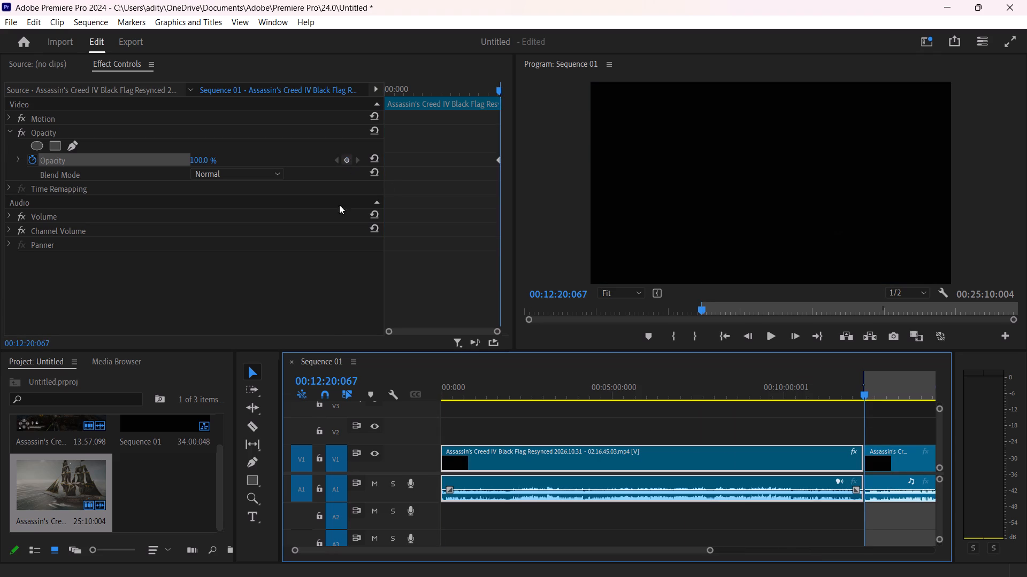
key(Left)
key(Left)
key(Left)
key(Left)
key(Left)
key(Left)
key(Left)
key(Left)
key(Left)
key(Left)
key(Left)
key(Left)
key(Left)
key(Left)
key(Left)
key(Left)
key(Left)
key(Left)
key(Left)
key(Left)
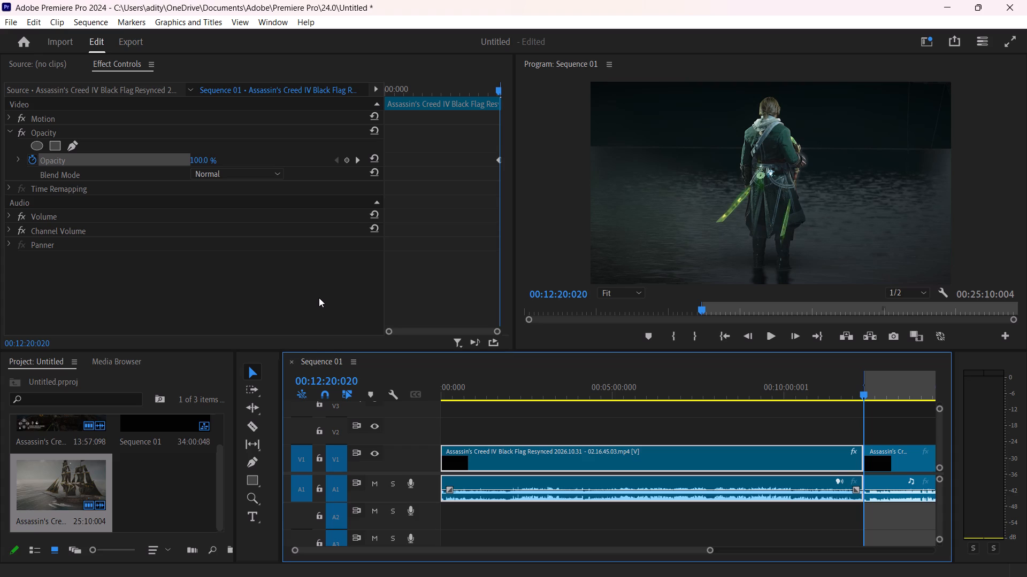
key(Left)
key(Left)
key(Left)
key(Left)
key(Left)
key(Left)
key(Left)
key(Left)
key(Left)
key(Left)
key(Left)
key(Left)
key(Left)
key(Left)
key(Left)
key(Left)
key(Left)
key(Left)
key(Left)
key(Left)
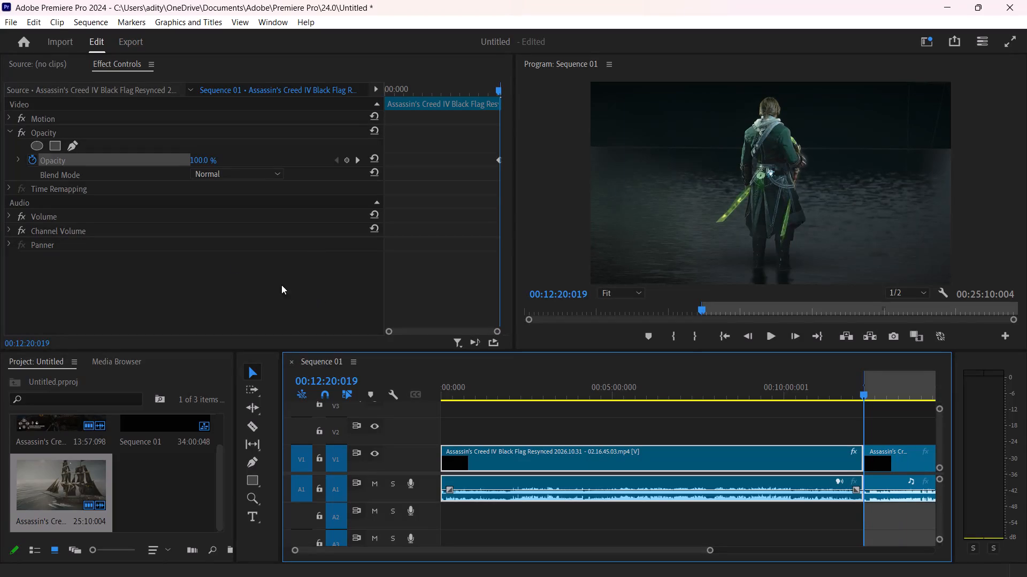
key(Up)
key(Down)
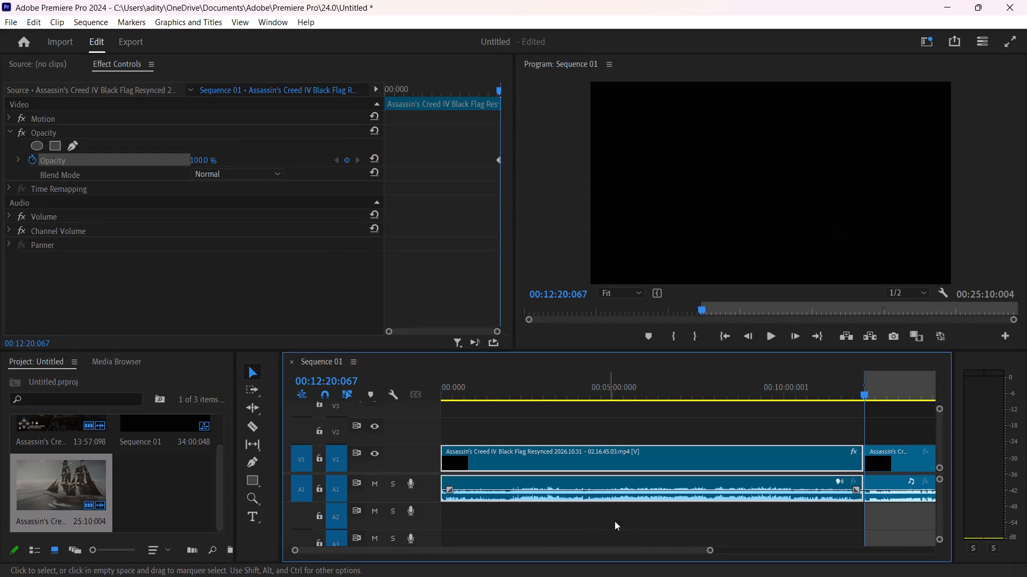
Add another opacity keyframe to the first clip at 00:12:19:087, shortly before its end.
drag(707, 548, 664, 551)
key(Left)
key(Left)
key(Left)
key(Left)
key(Left)
key(Left)
key(Left)
key(Left)
key(Left)
key(Left)
key(Left)
key(Left)
key(Left)
key(Left)
key(Left)
key(Left)
key(Left)
key(Left)
key(Left)
key(Left)
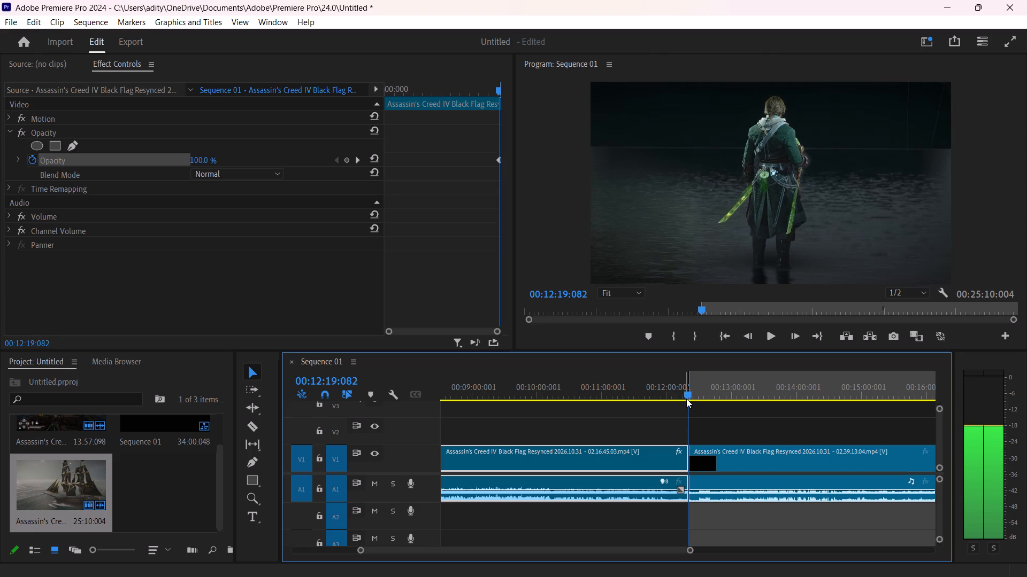
key(Right)
key(Right)
key(Right)
key(Right)
key(Right)
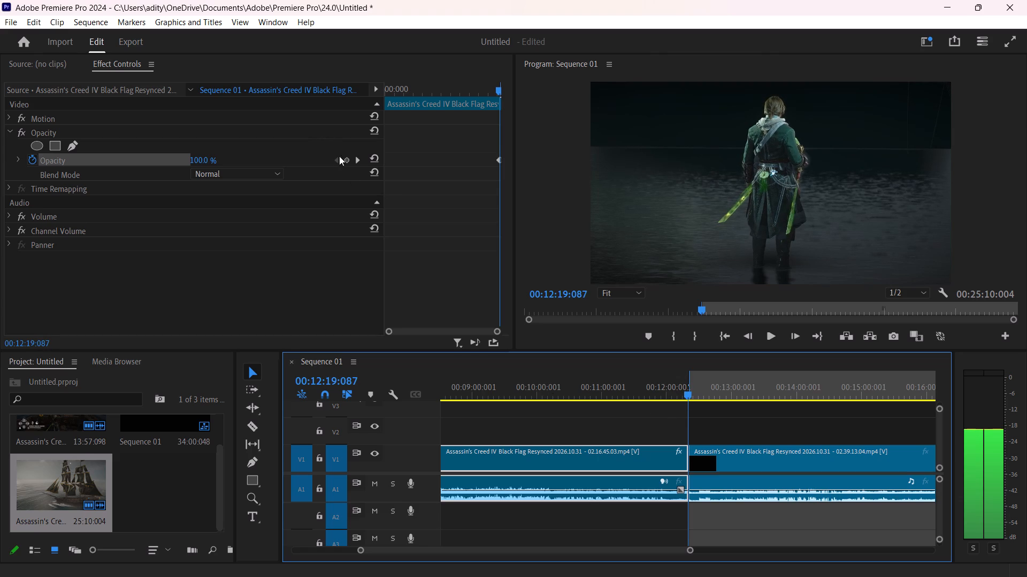
click(346, 161)
Set the opacity to 0% at the first clip's end keyframe and replay the fade-out from the preceding keyframe.
click(356, 163)
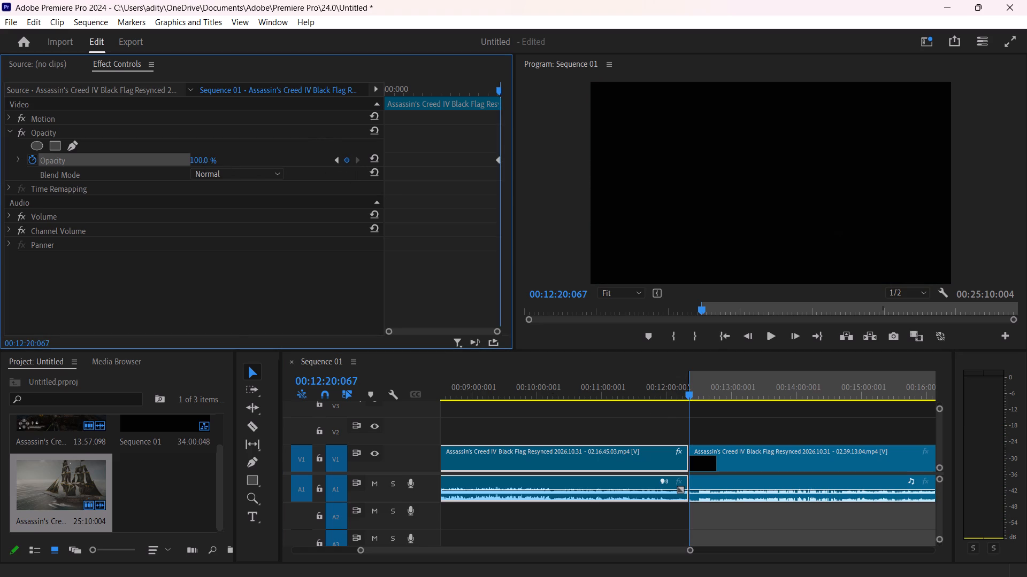
click(205, 162)
key(0)
key(Return)
click(336, 161)
key(space)
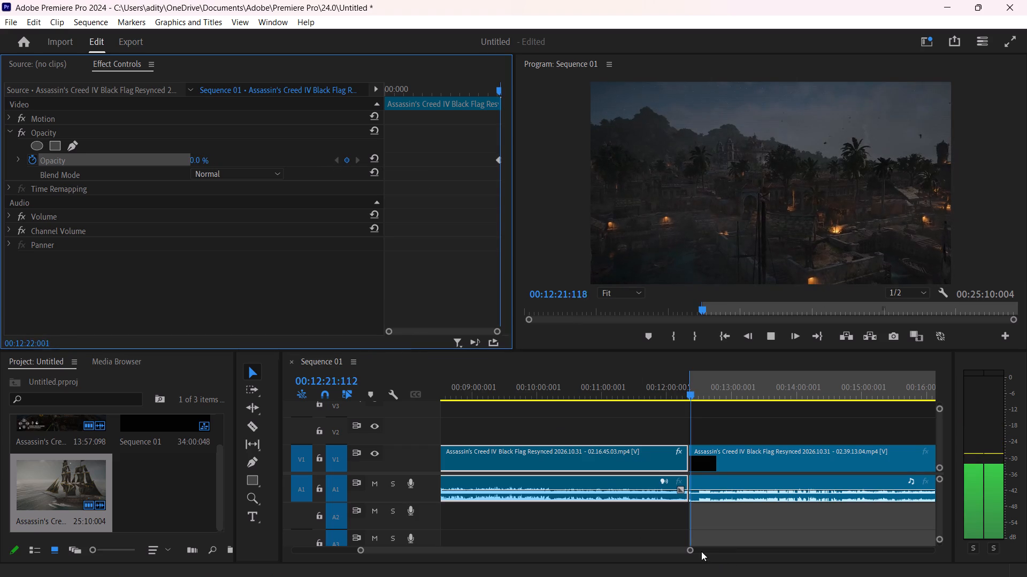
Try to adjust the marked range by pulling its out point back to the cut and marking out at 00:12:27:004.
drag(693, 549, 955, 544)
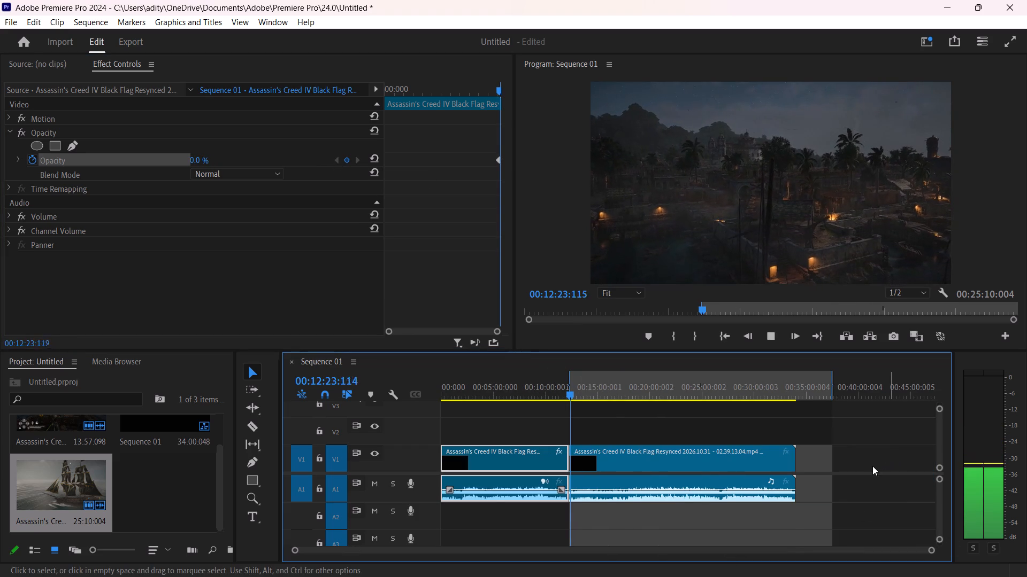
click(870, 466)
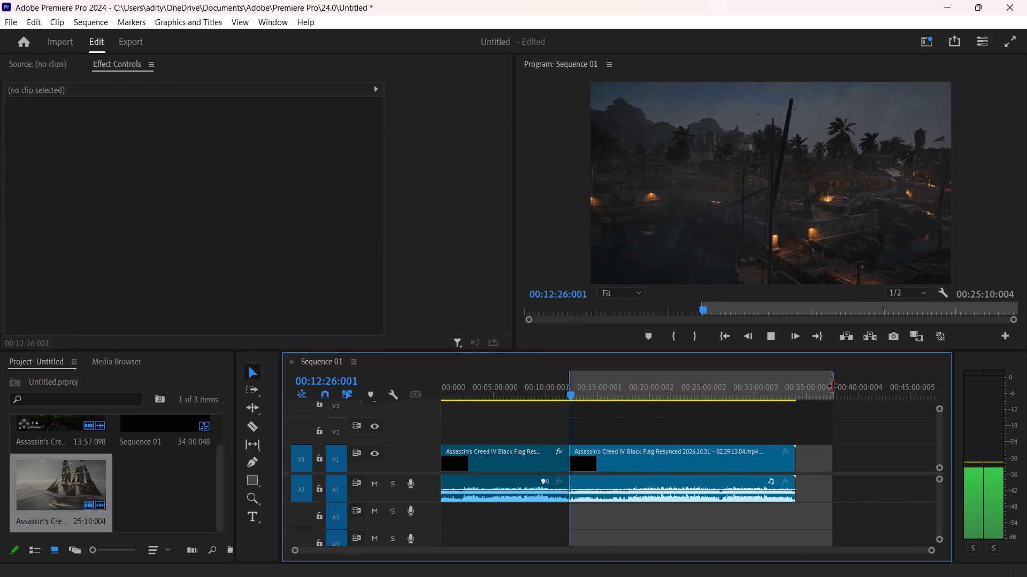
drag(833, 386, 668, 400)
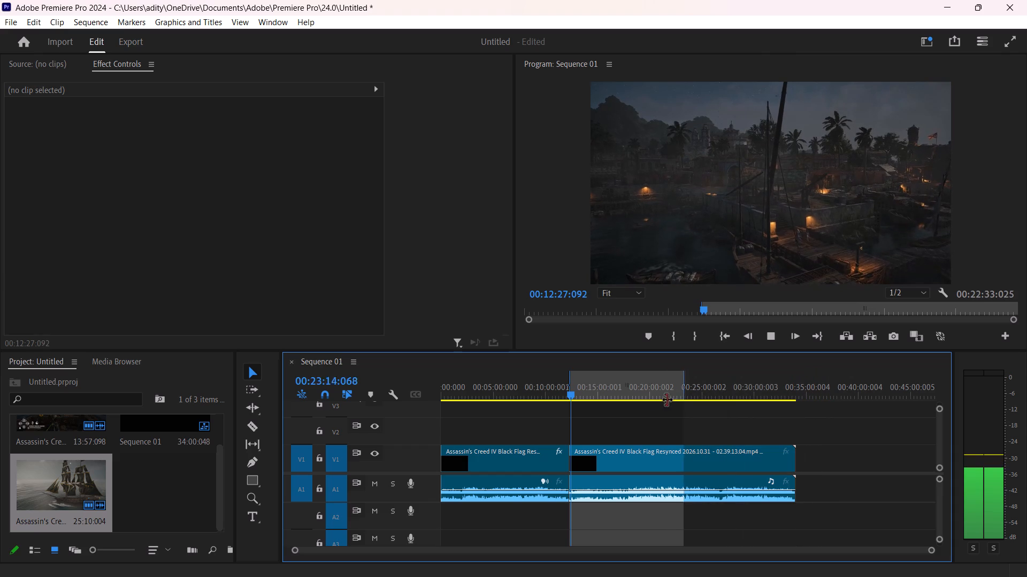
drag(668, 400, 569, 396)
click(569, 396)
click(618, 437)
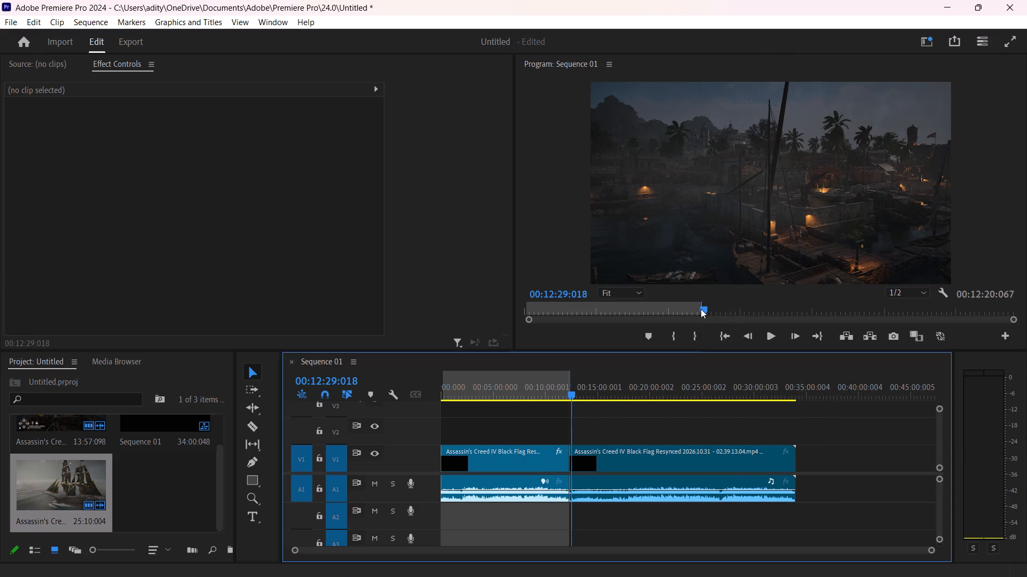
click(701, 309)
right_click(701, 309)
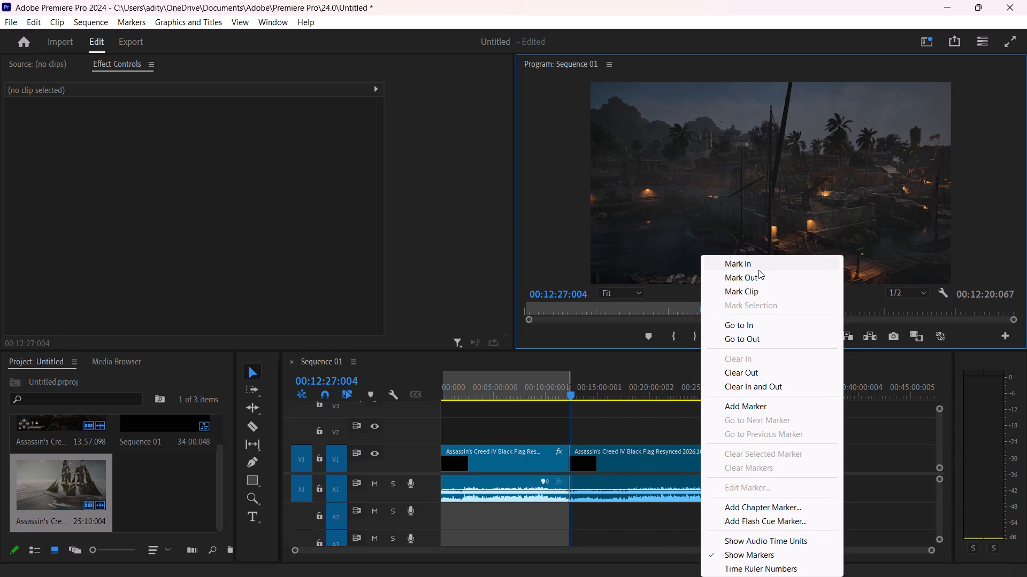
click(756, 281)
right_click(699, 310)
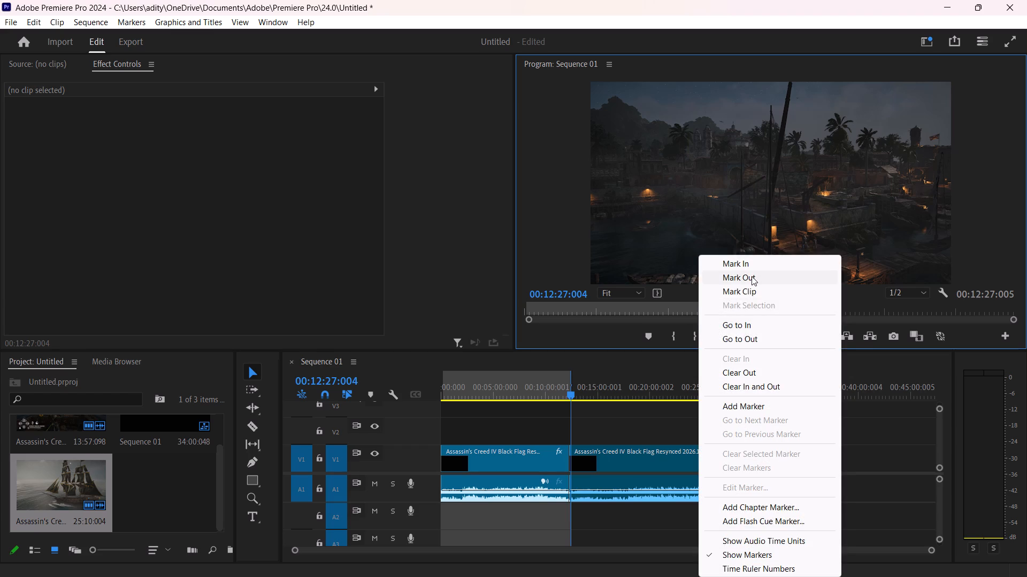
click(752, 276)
Extend the marked range to the end of the sequence and clear its in and out points.
drag(703, 310, 529, 334)
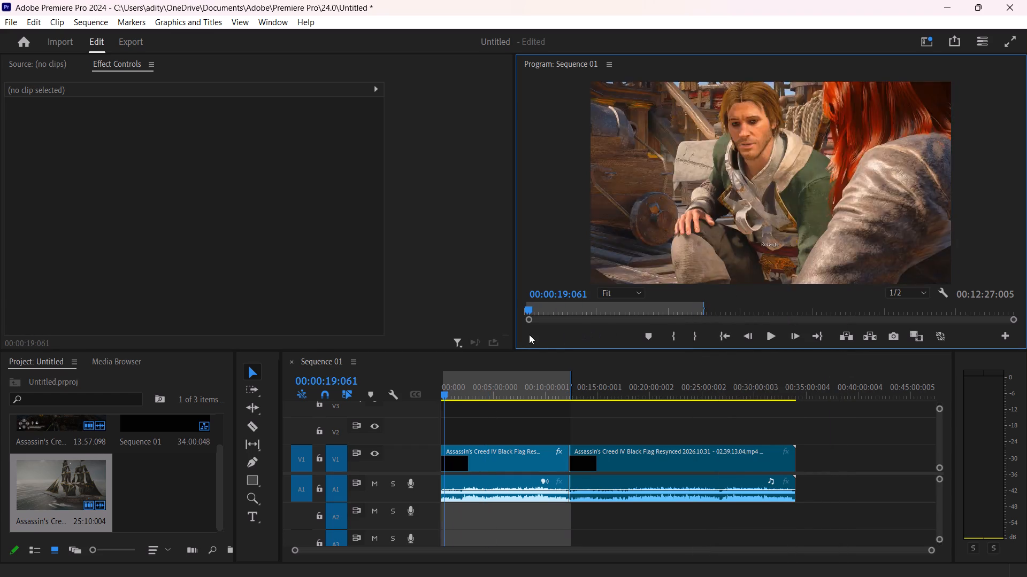
drag(529, 334, 528, 334)
drag(705, 307, 882, 315)
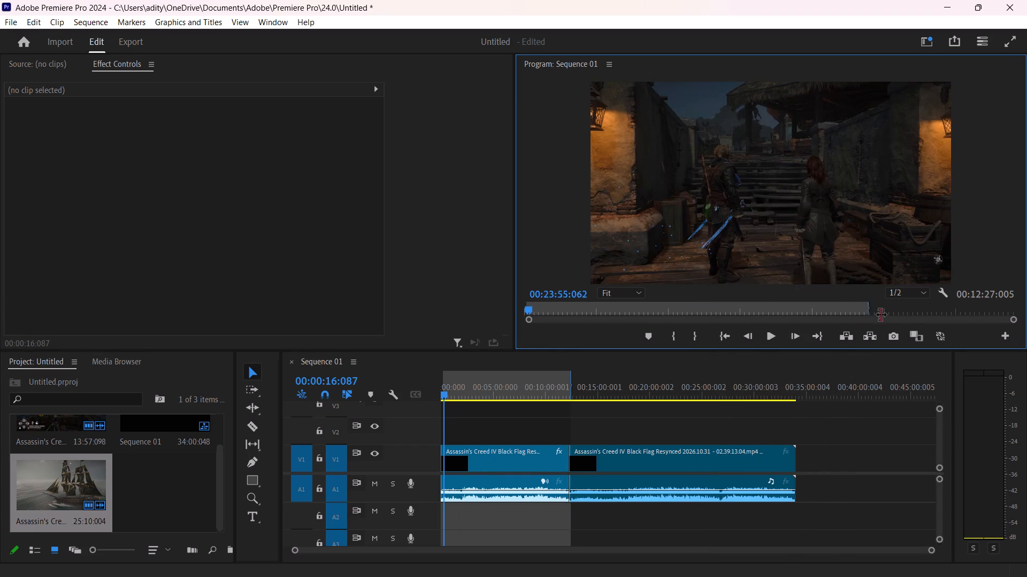
drag(882, 315, 1026, 324)
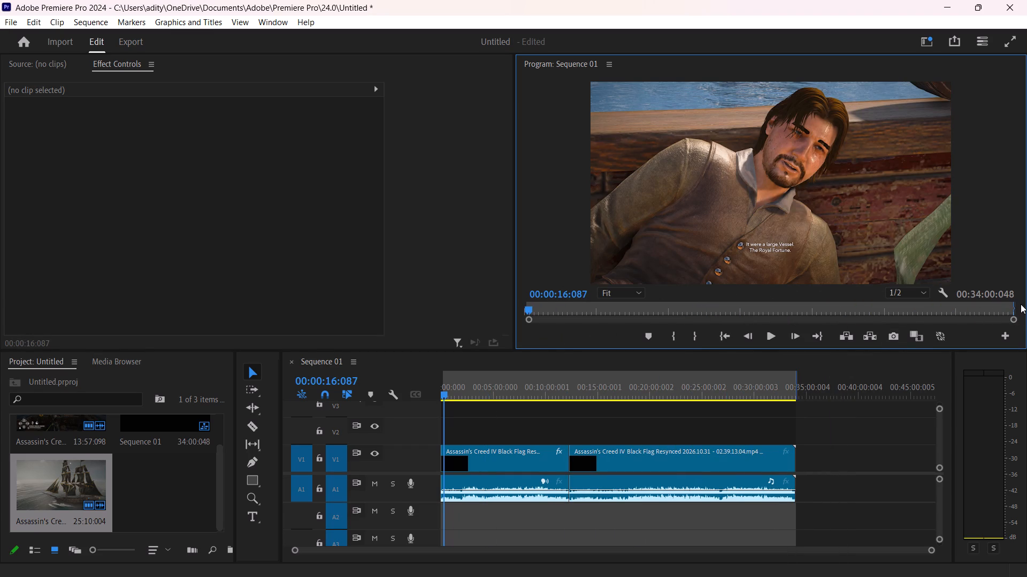
click(1015, 306)
right_click(1015, 306)
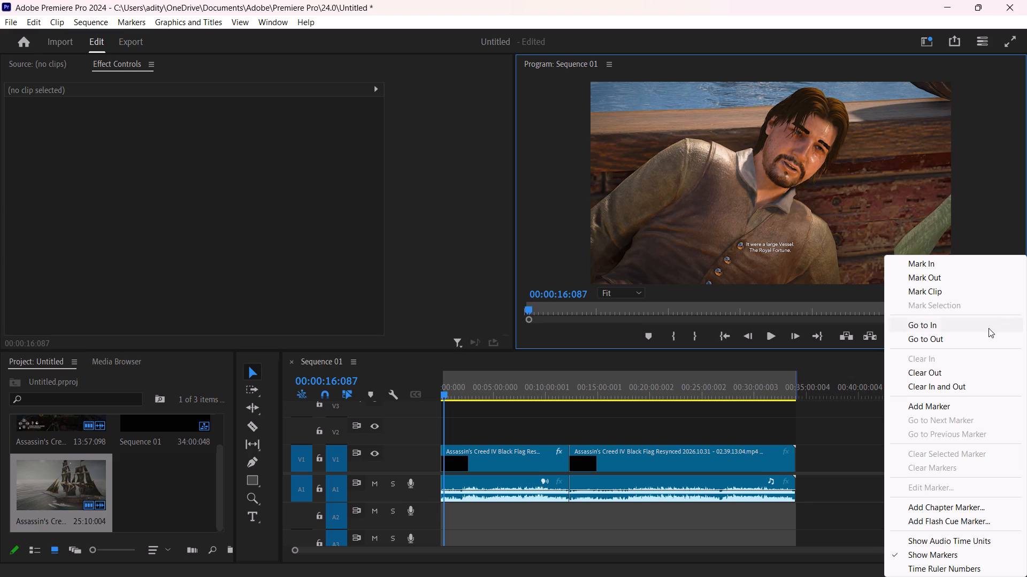
click(957, 384)
Play Sequence 01 from its start and scrub across both clips to about 00:18:26 to review the joined footage.
key(space)
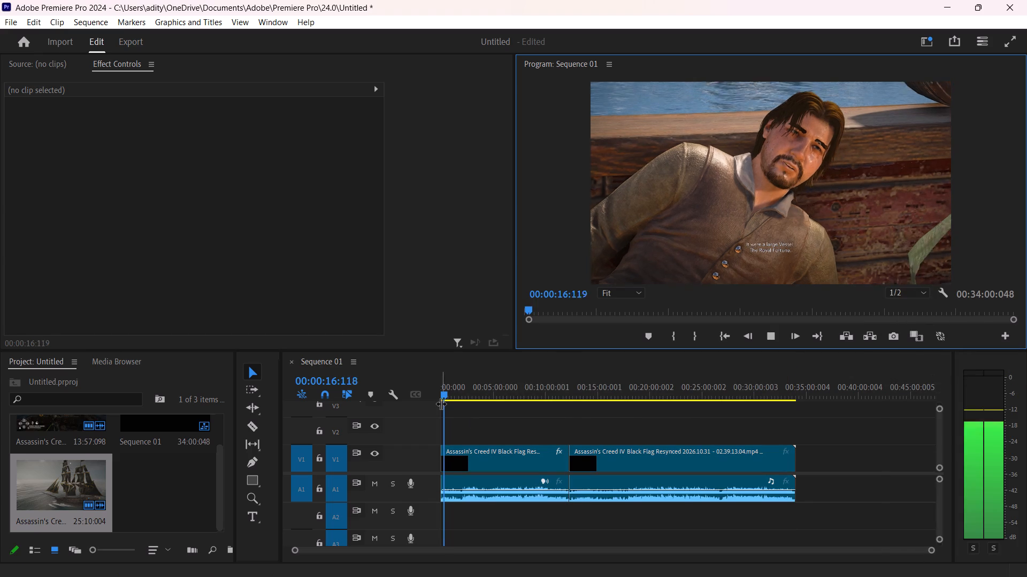
drag(442, 393, 390, 403)
key(space)
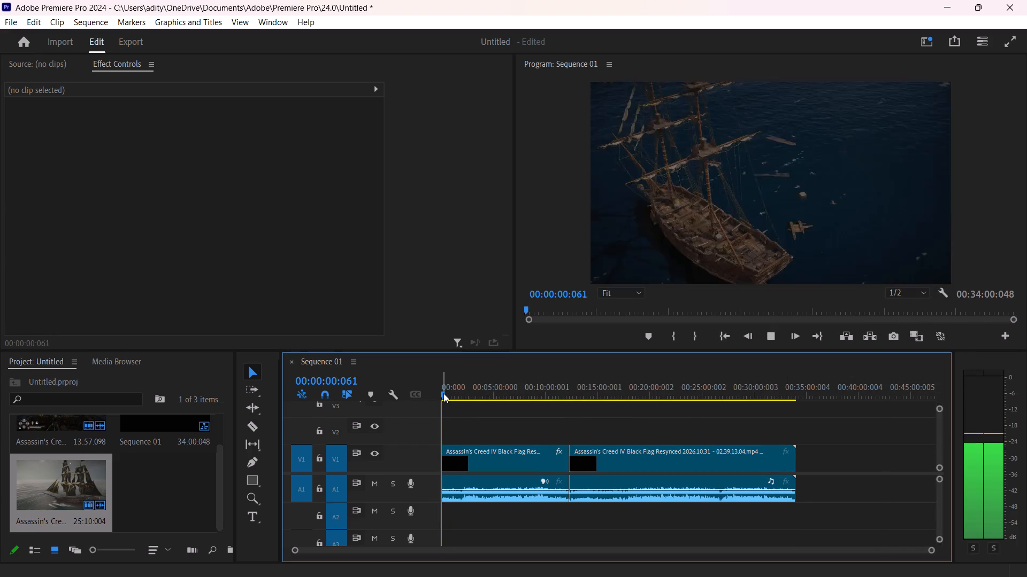
drag(443, 393, 504, 403)
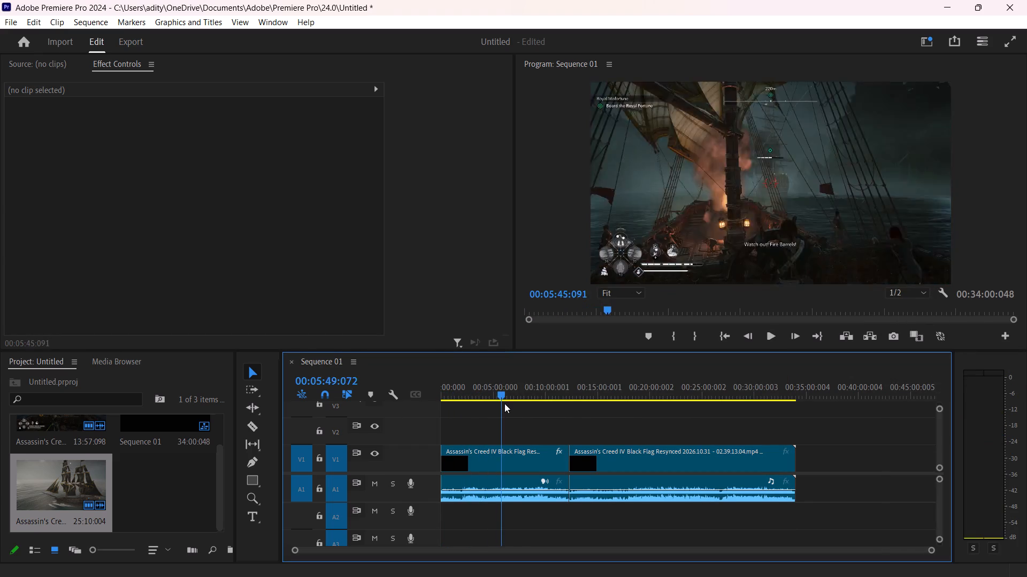
drag(504, 403, 572, 434)
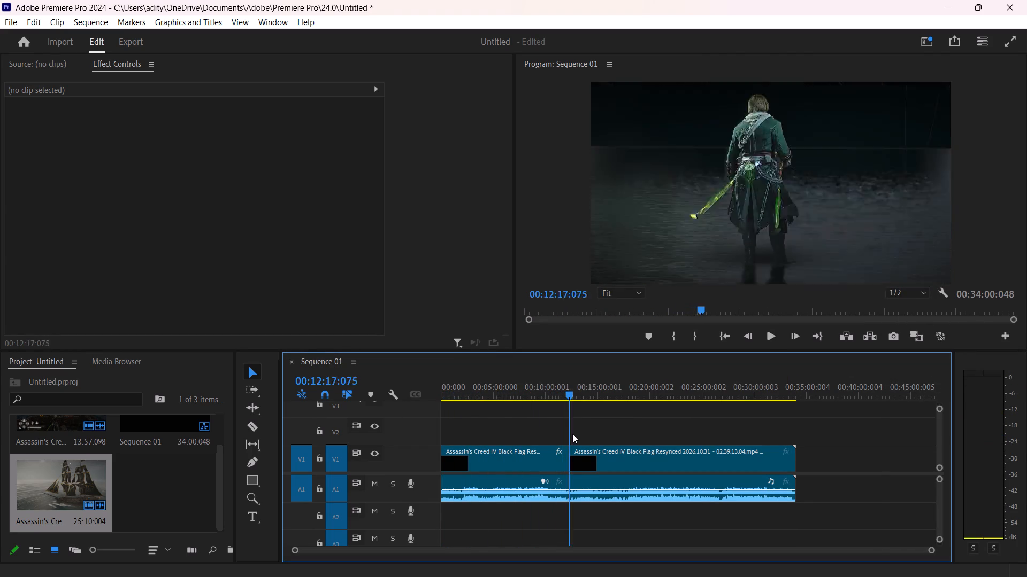
drag(572, 434, 610, 440)
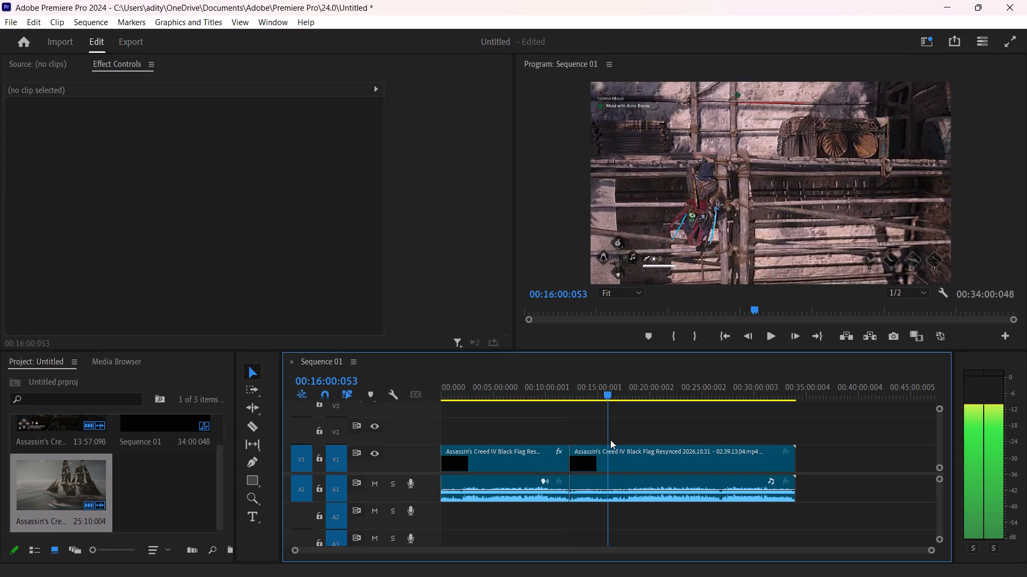
drag(610, 440, 643, 443)
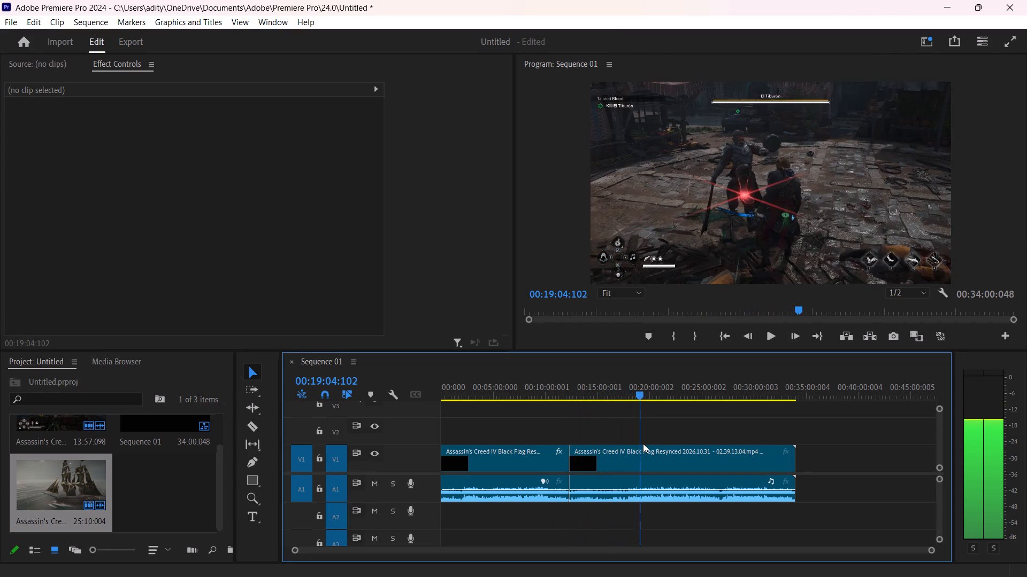
drag(643, 443, 636, 445)
Play the second clip from about 00:17:59 to 00:18:13 to examine the cutscene following the Torres assassination.
drag(932, 550, 907, 550)
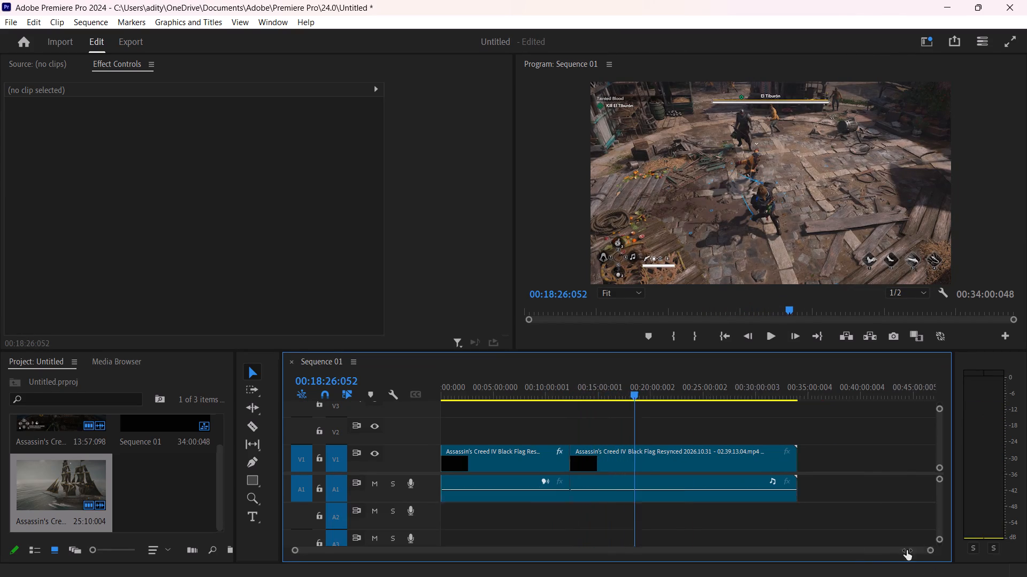
drag(907, 550, 841, 544)
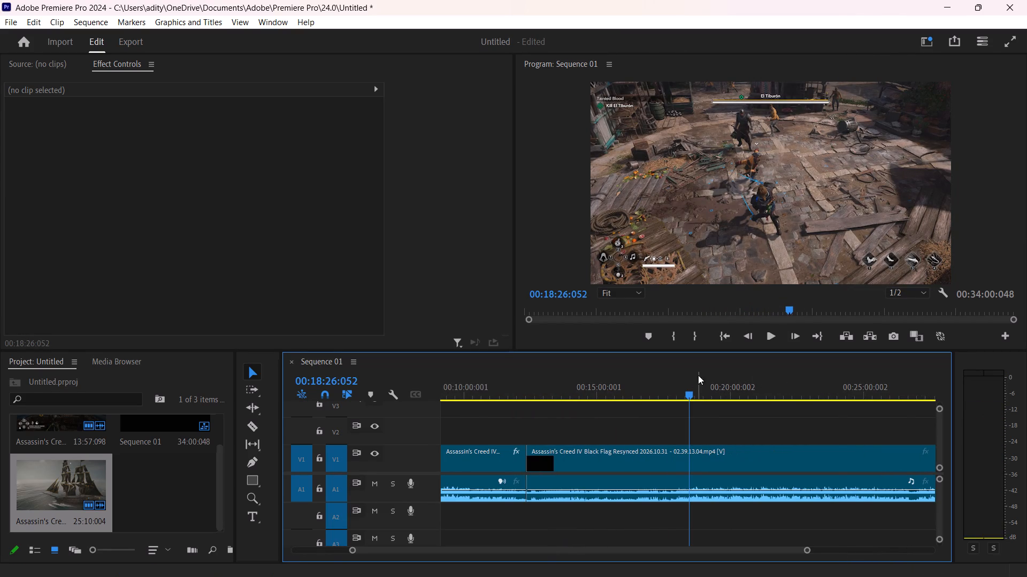
key(space)
drag(687, 397, 676, 396)
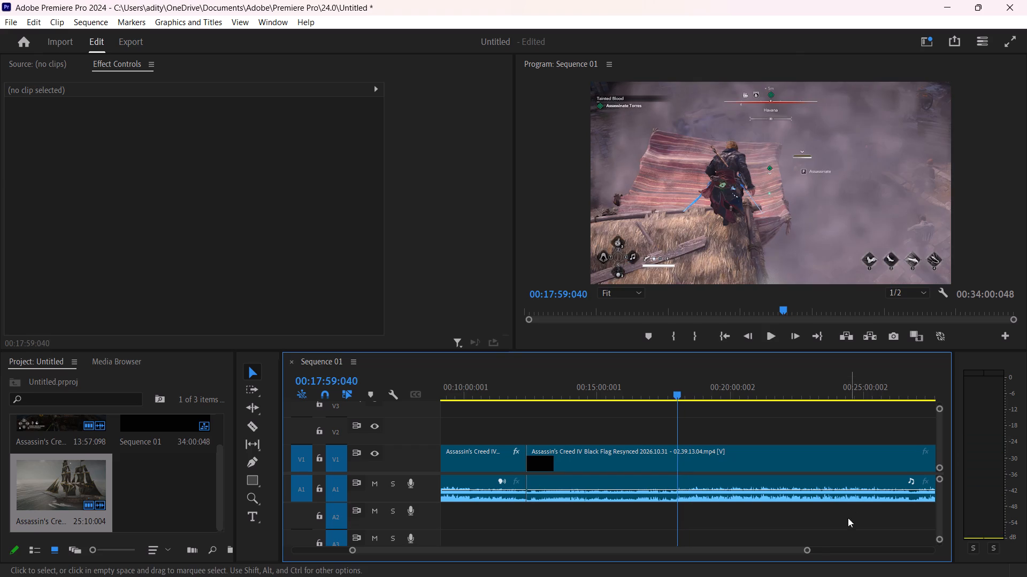
key(space)
drag(809, 549, 712, 540)
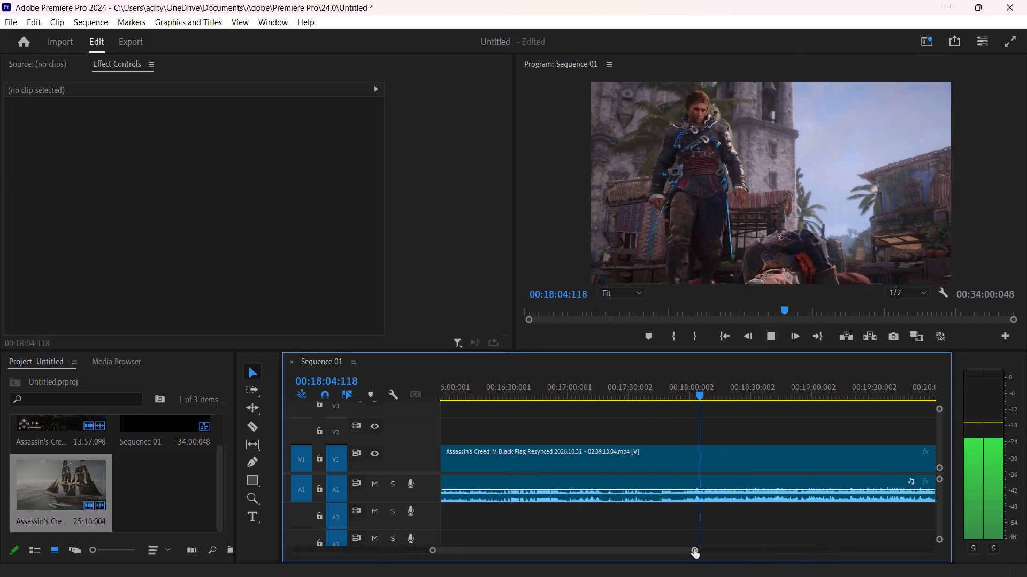
drag(694, 549, 612, 554)
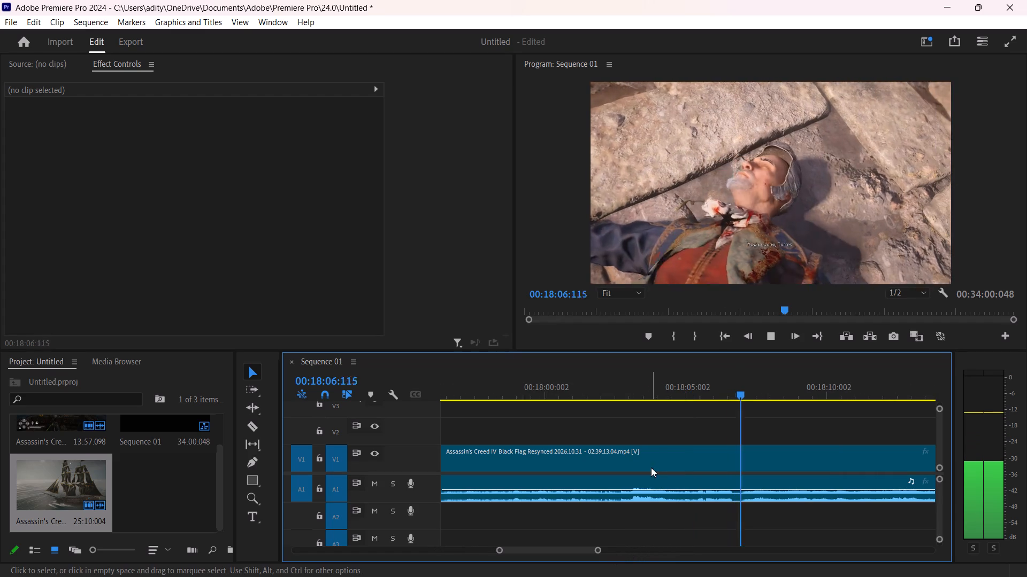
drag(598, 548, 615, 547)
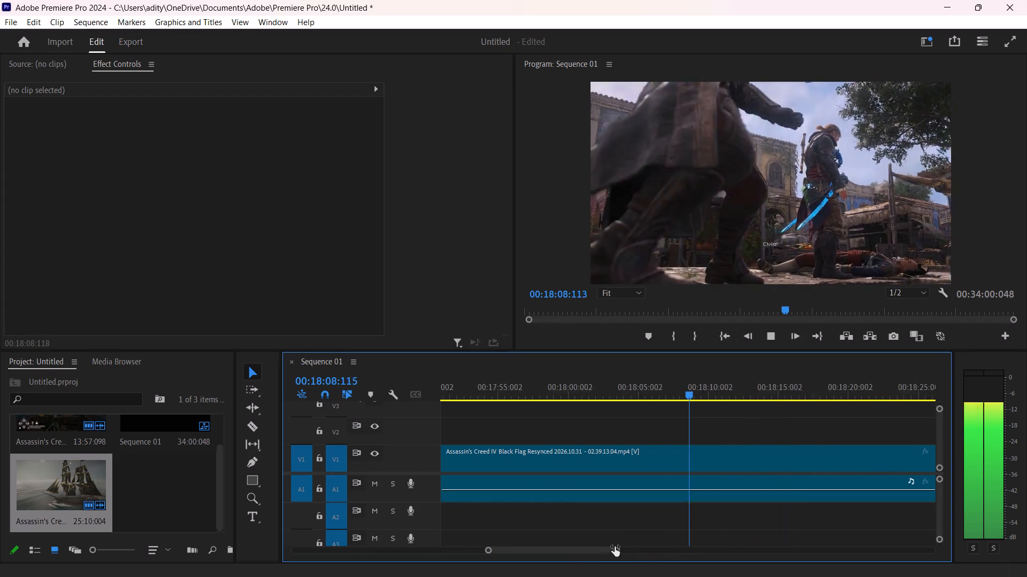
drag(615, 547, 624, 545)
click(624, 545)
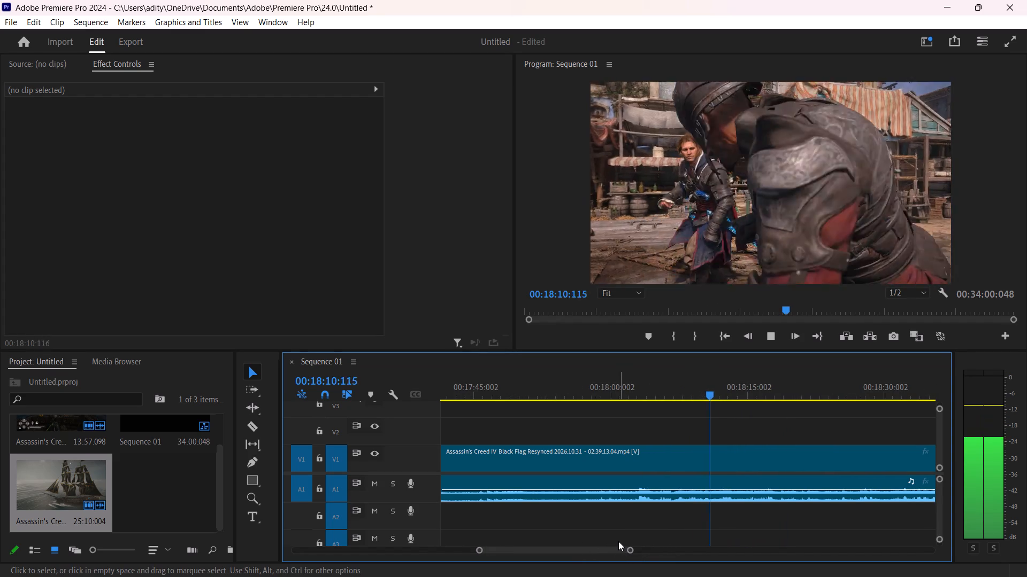
click(618, 541)
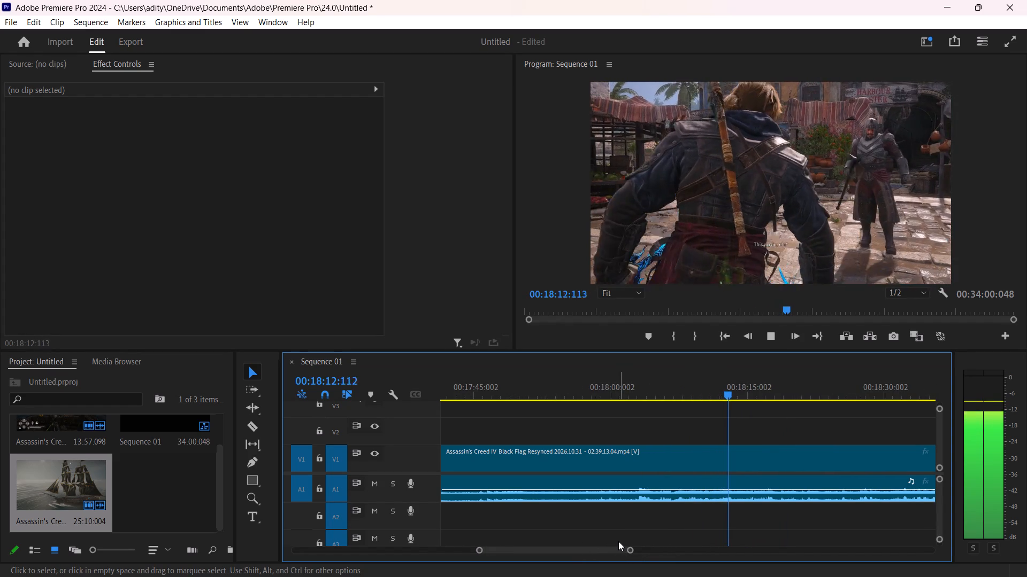
key(space)
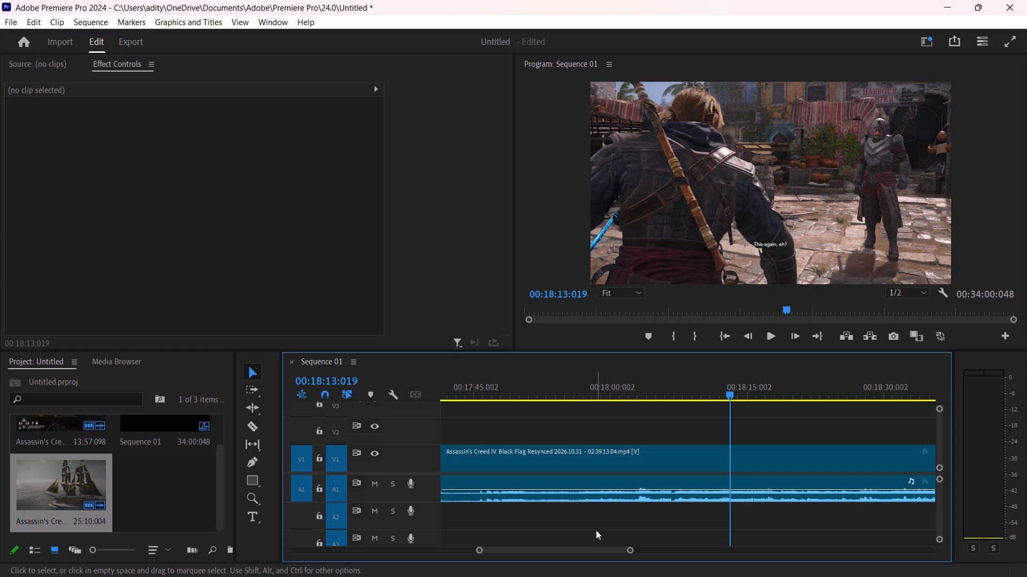
Scrub the second clip through the El Tiburón fight to about 00:25:43 and back to 00:22:04 to review the footage.
click(629, 549)
click(779, 547)
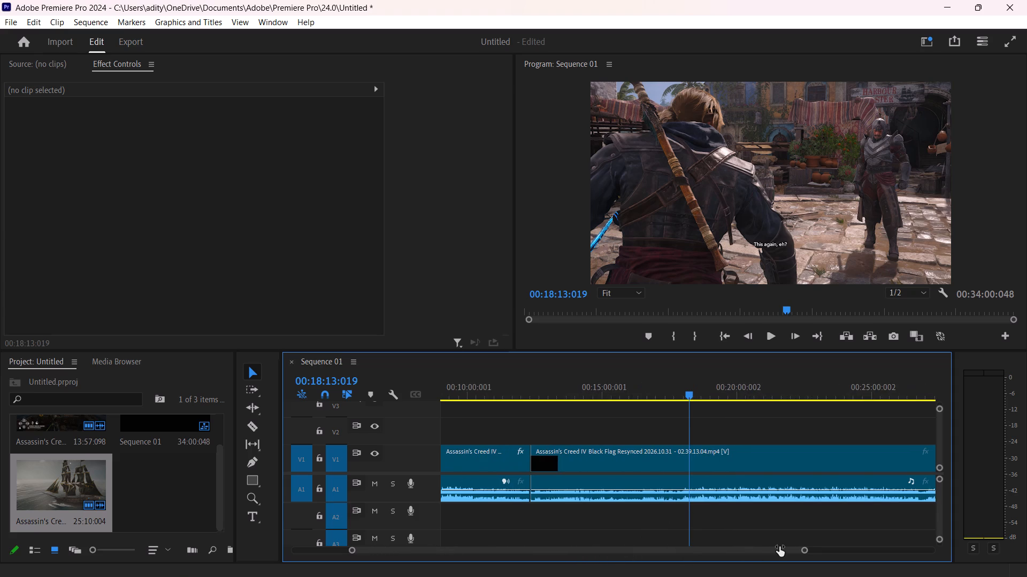
drag(689, 397, 718, 407)
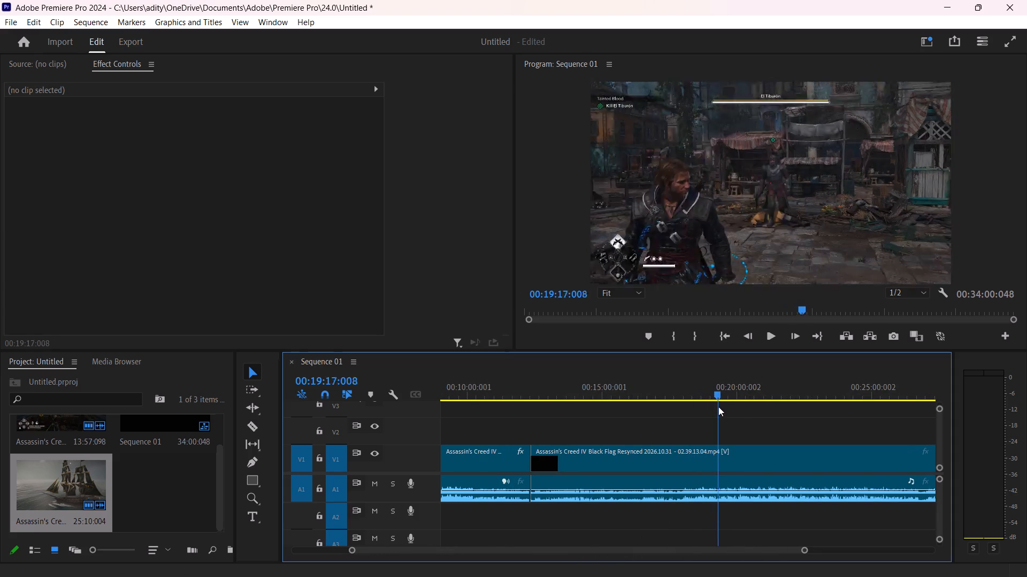
drag(718, 407, 752, 410)
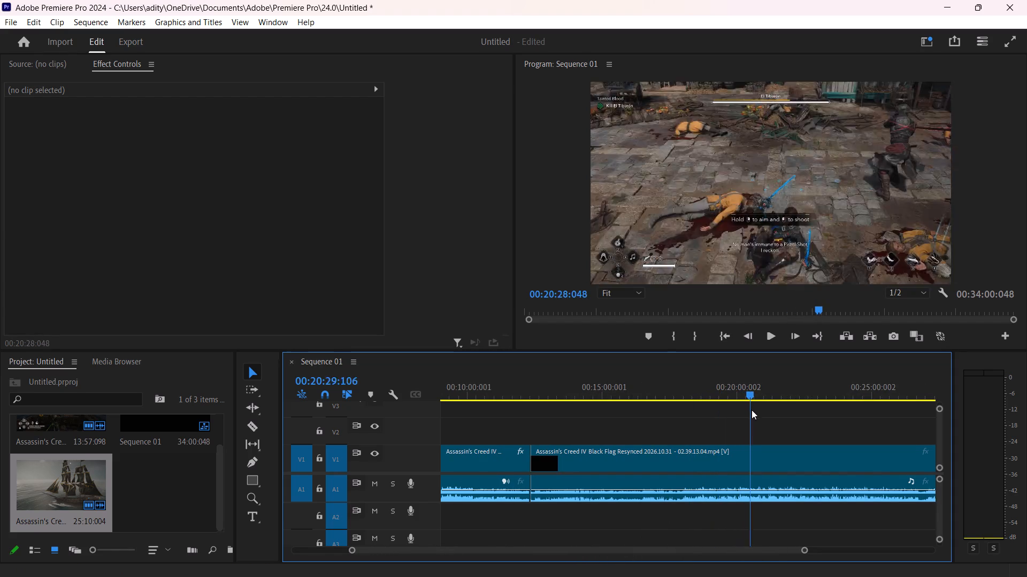
drag(752, 410, 818, 423)
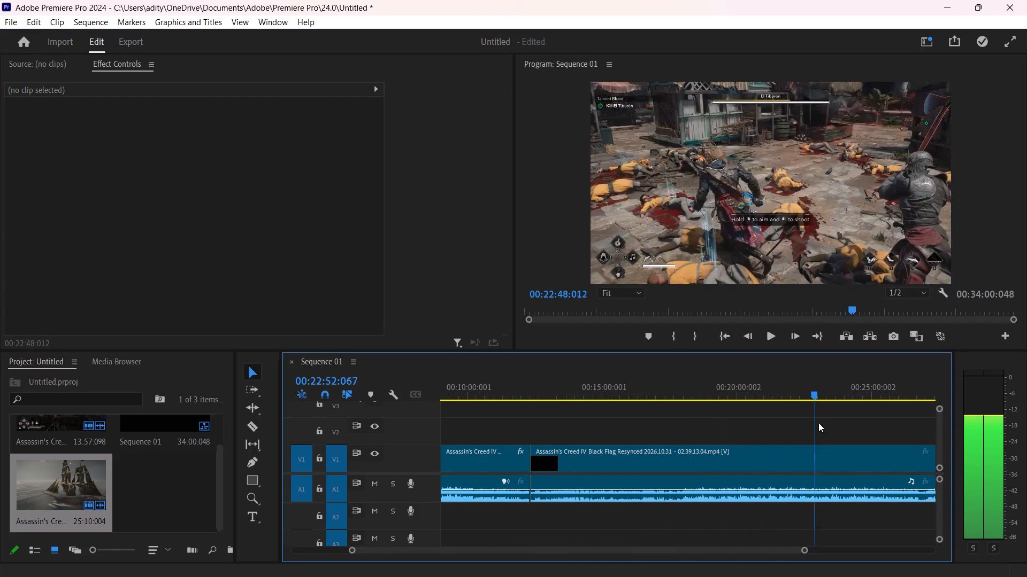
drag(818, 423, 853, 424)
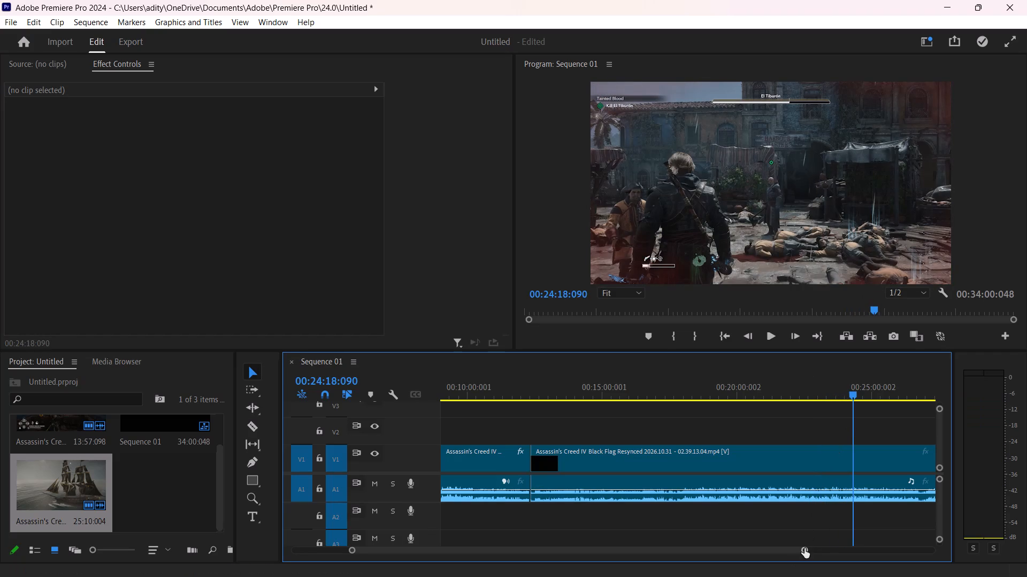
drag(804, 548, 850, 538)
drag(689, 396, 695, 399)
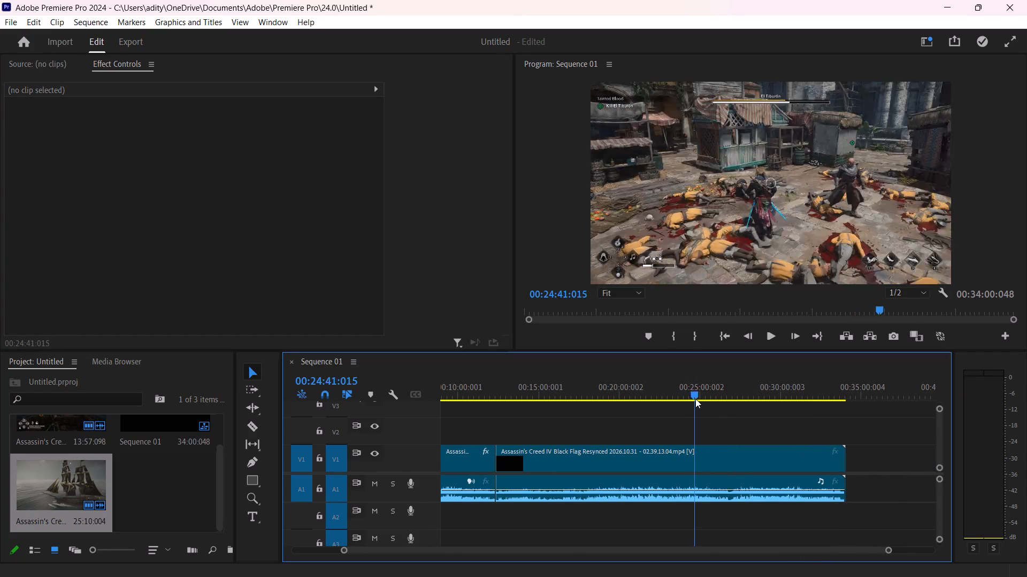
drag(695, 399, 712, 406)
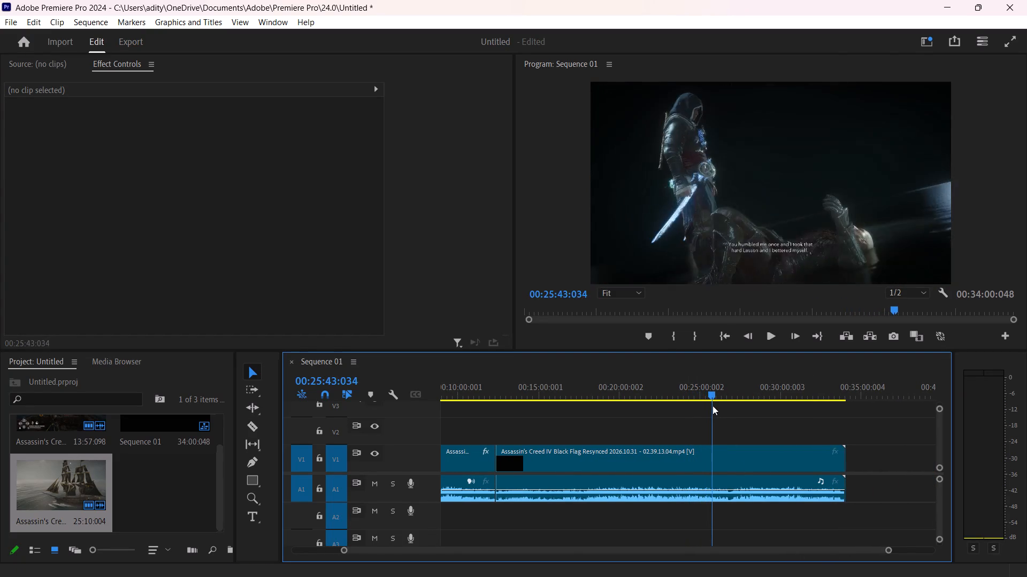
drag(712, 406, 691, 406)
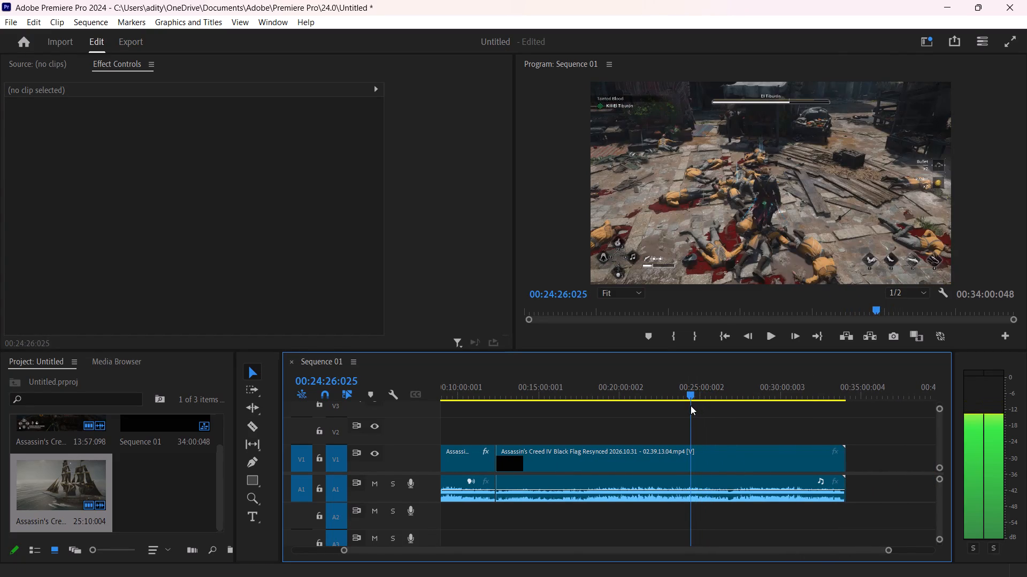
drag(691, 406, 678, 402)
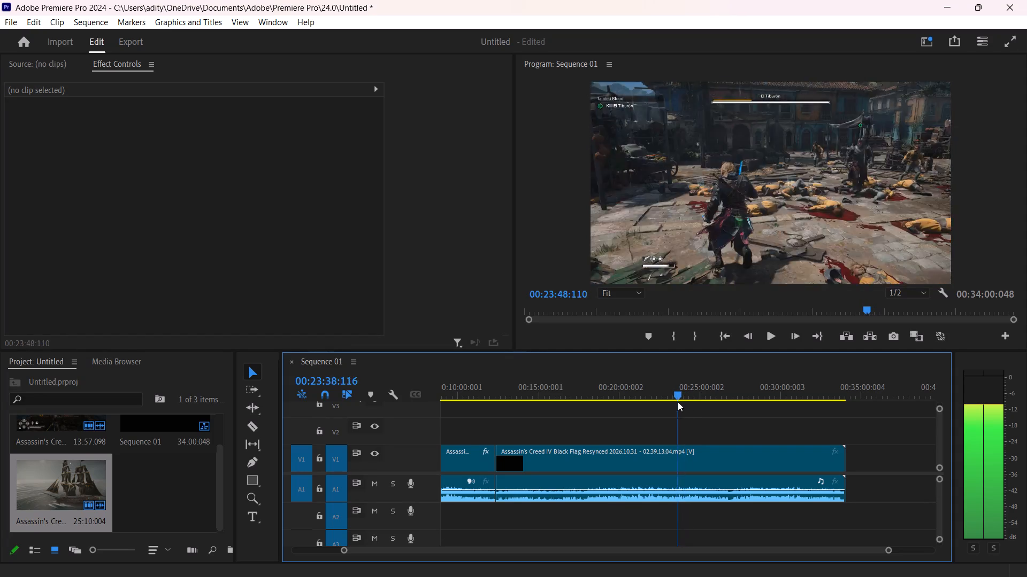
drag(678, 402, 671, 397)
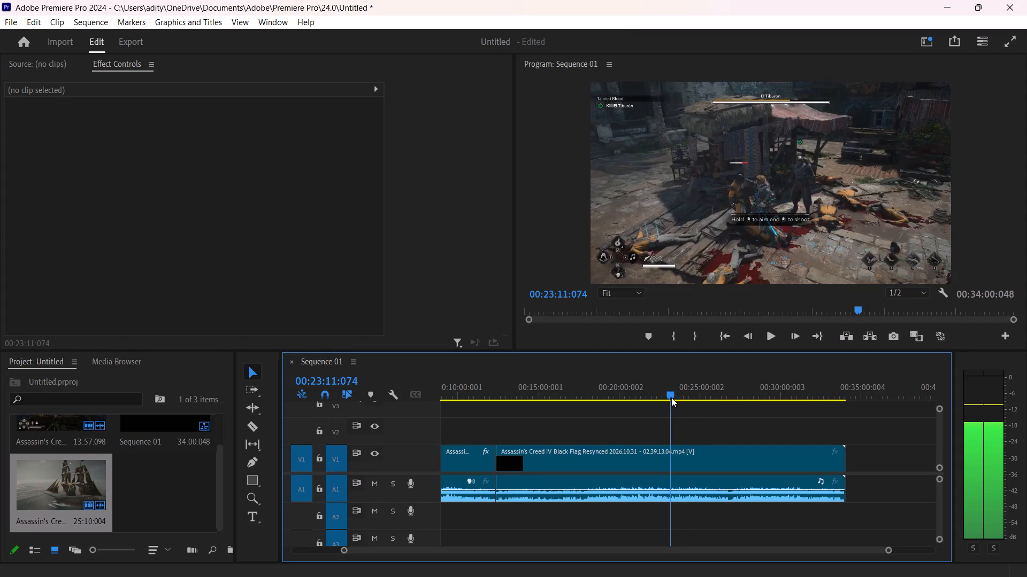
drag(671, 397, 667, 395)
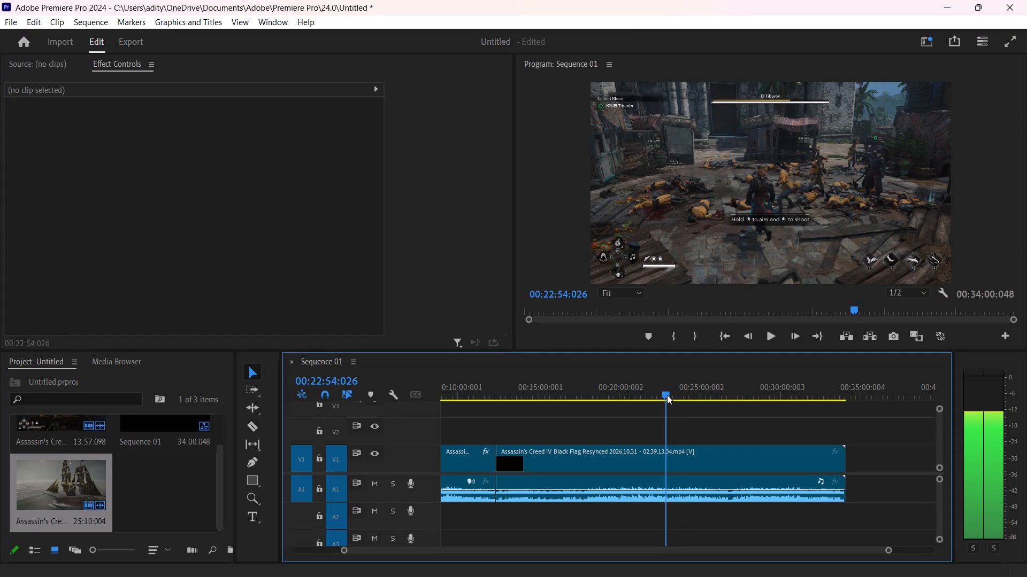
drag(667, 395, 653, 386)
Compare the second clip's footage around 00:17:50 with the Torres cutscene around 00:27:01, scrubbing between them and playing the latter.
drag(889, 549, 834, 551)
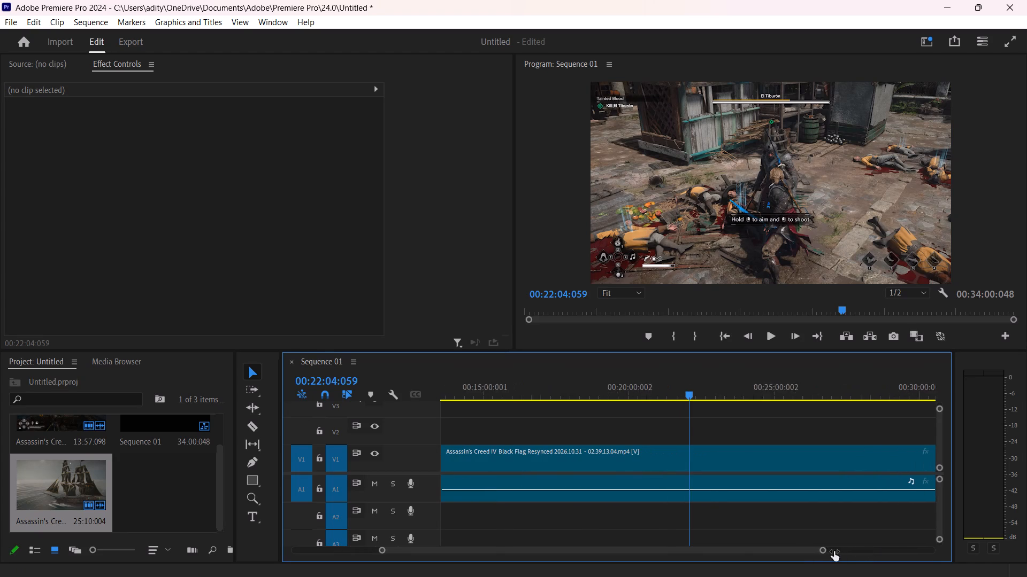
drag(834, 551, 817, 549)
drag(690, 394, 672, 403)
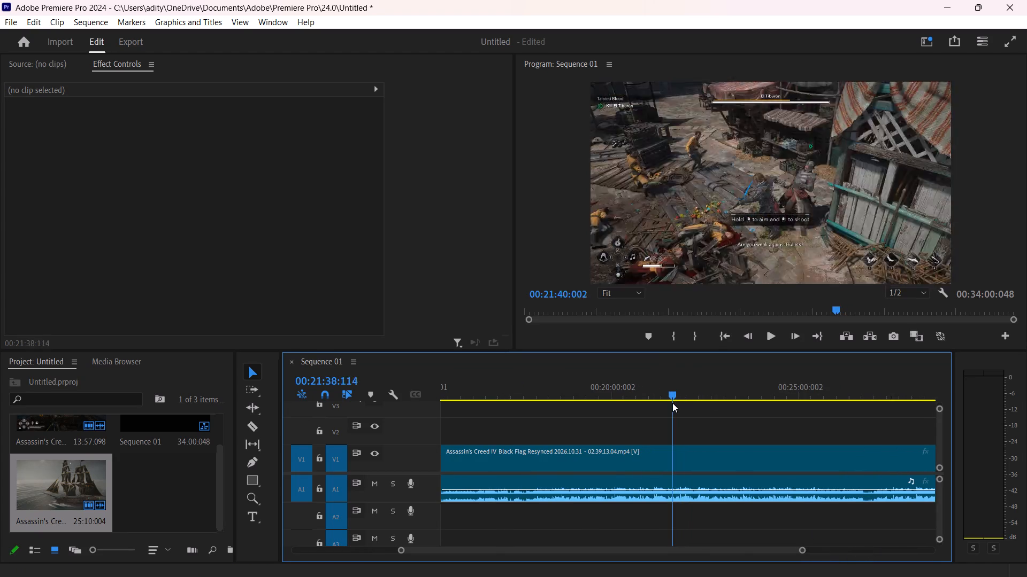
drag(672, 403, 619, 415)
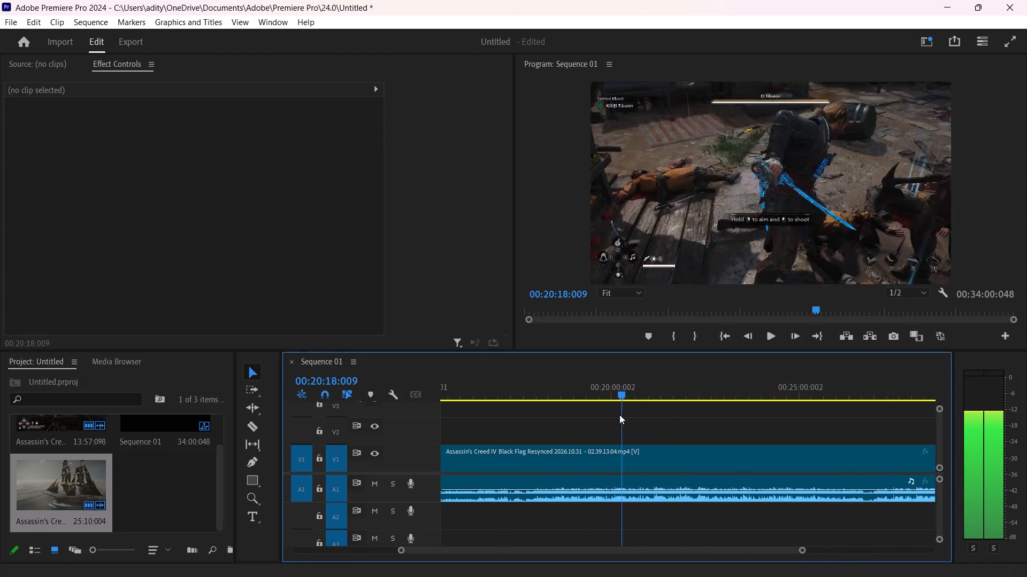
drag(619, 415, 566, 426)
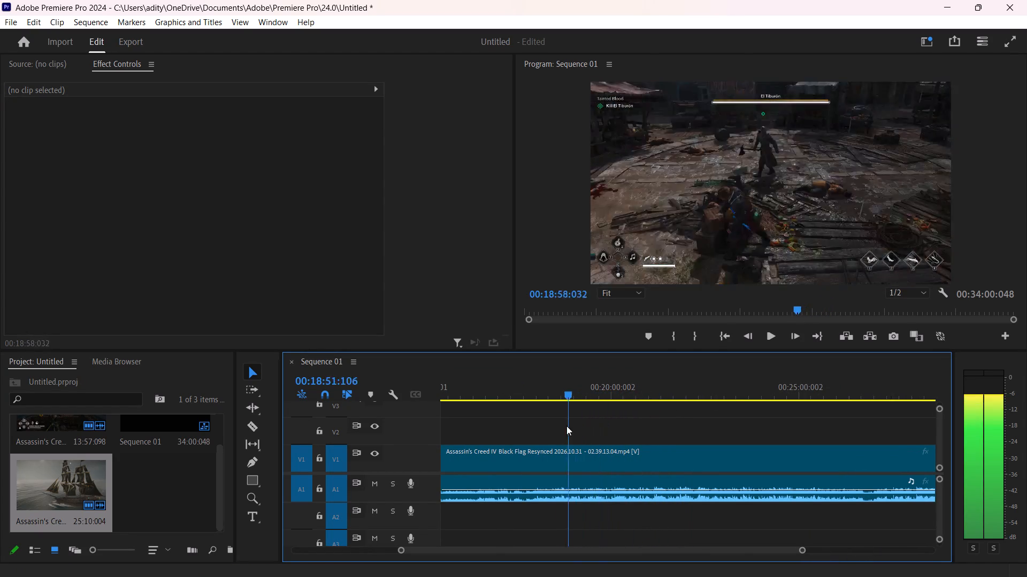
drag(566, 426, 530, 439)
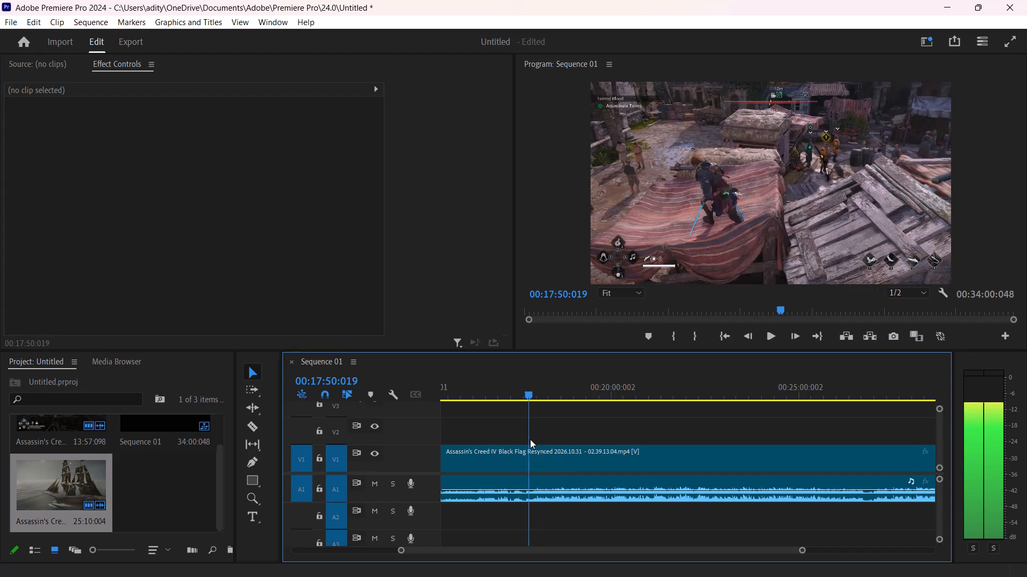
drag(530, 439, 816, 488)
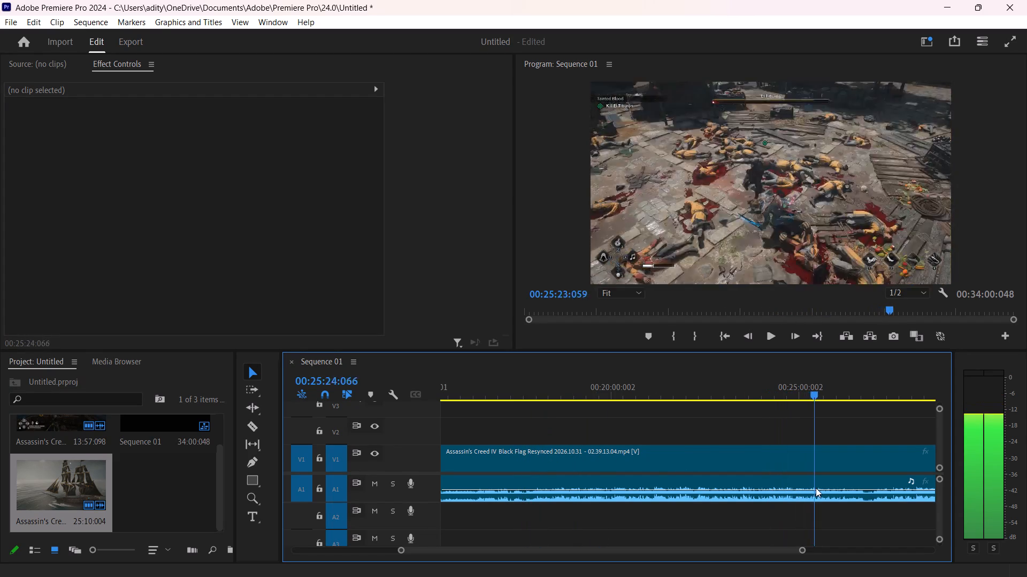
drag(816, 488, 842, 497)
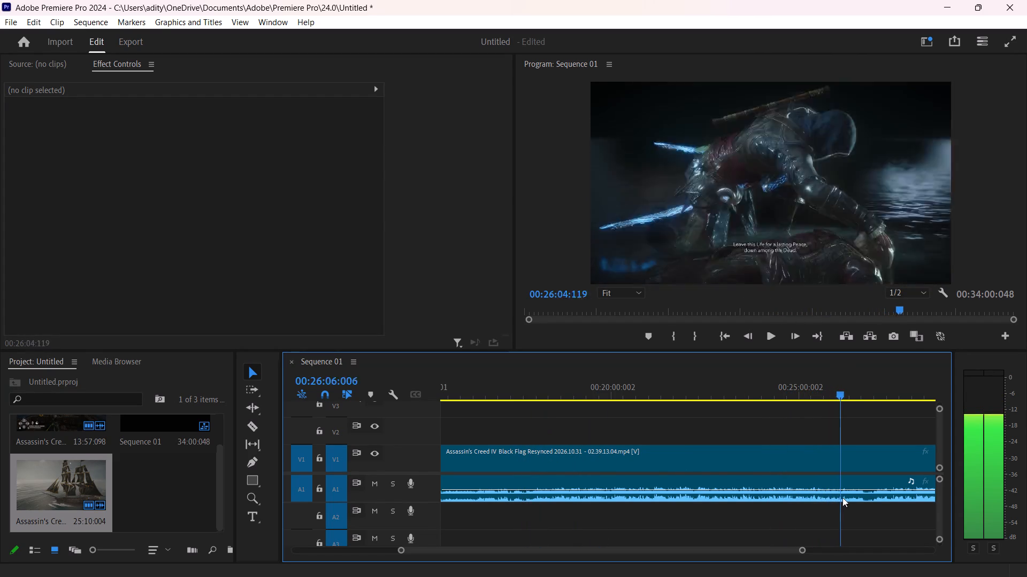
drag(842, 497, 882, 506)
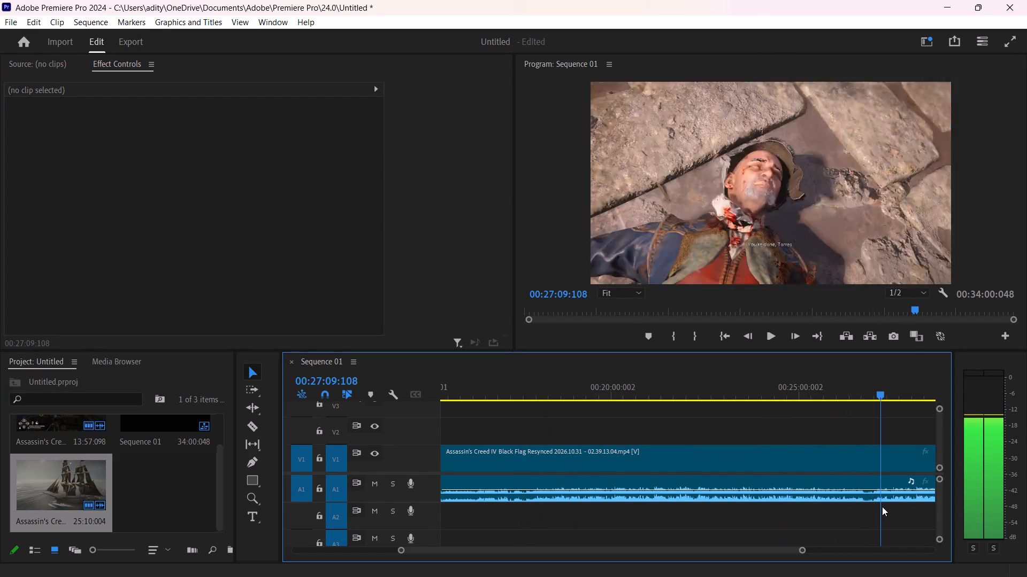
drag(882, 506, 877, 505)
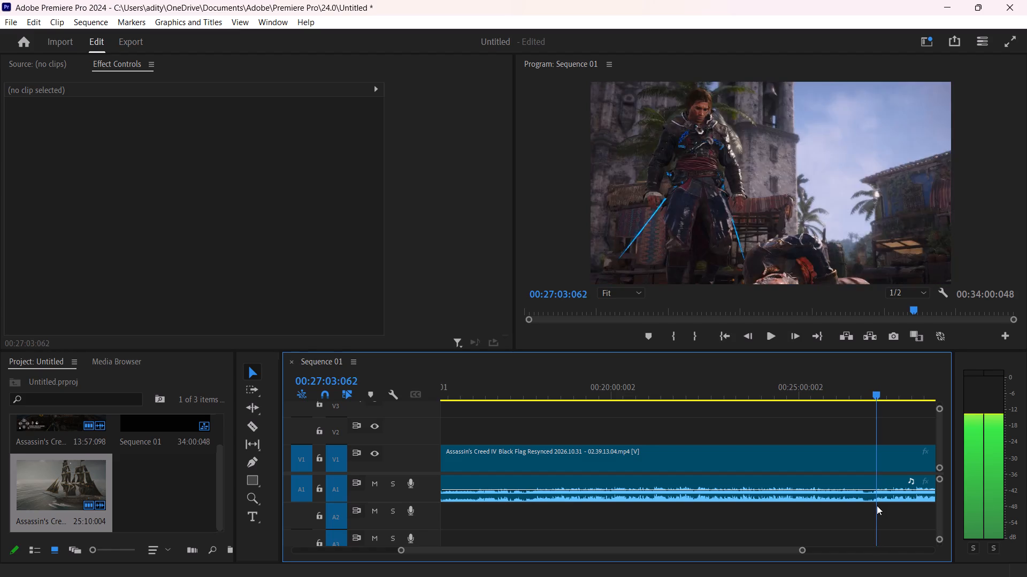
drag(877, 505, 876, 505)
key(space)
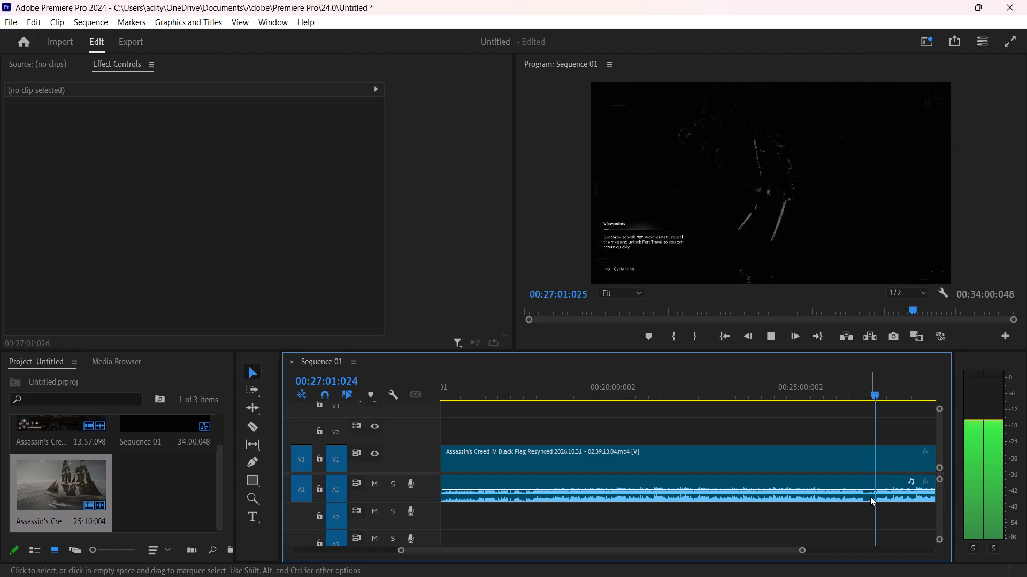
key(space)
key(space)
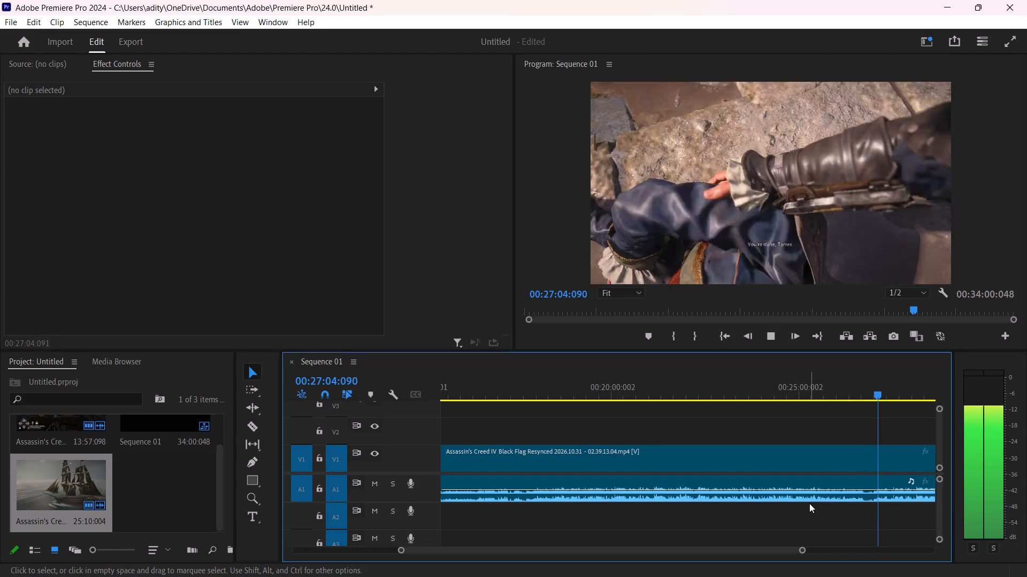
key(space)
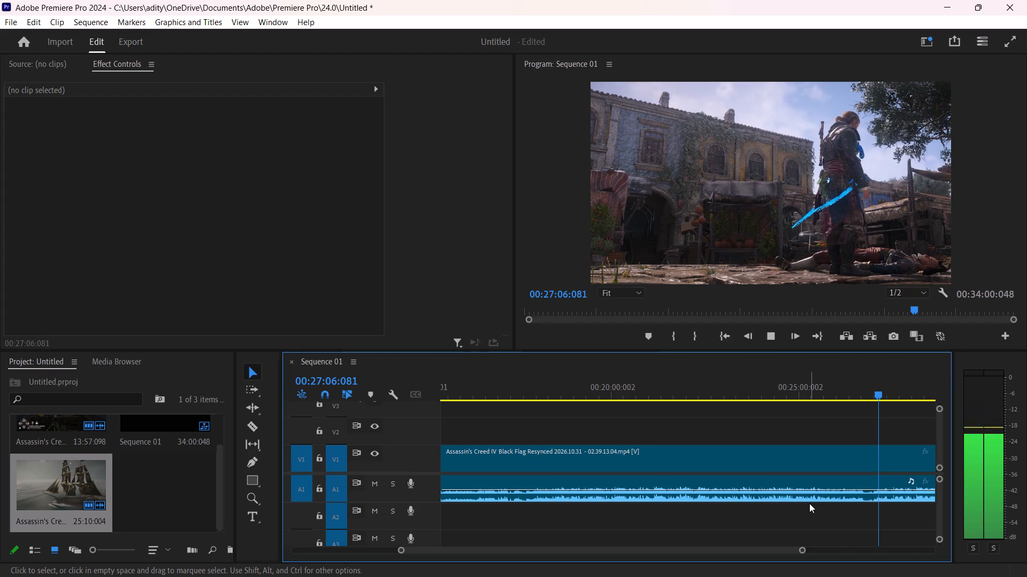
Scrub the second clip through the El Tiburón fight and the scenes after it to the Torres cutscene around 00:27:10.
key(Down)
key(Up)
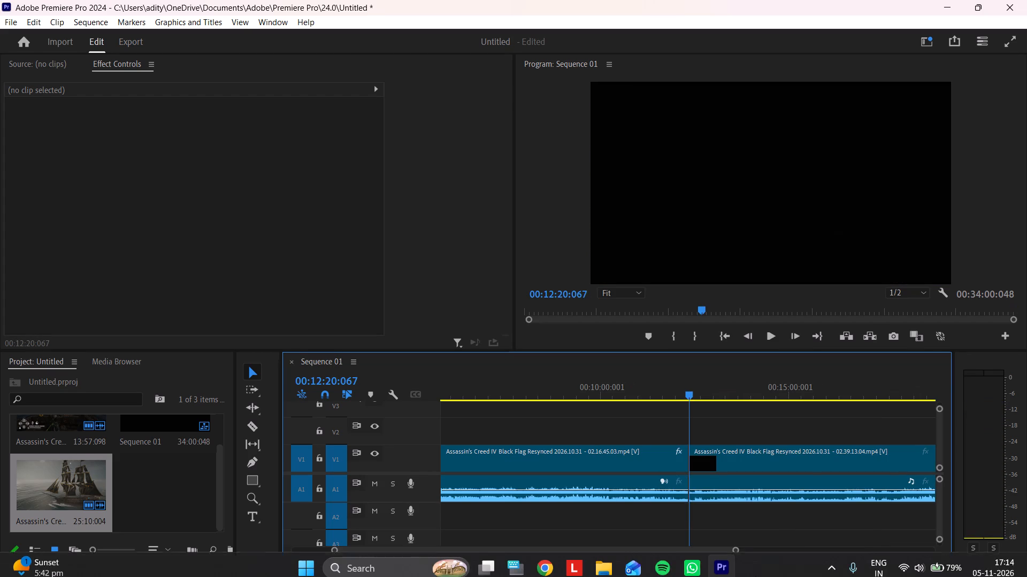
drag(733, 549, 900, 556)
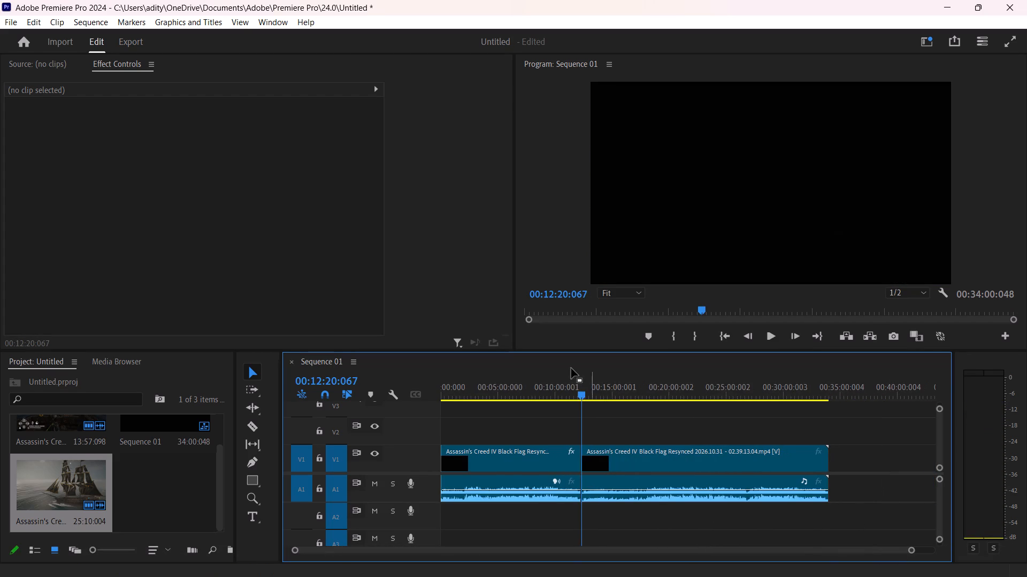
drag(580, 395, 673, 409)
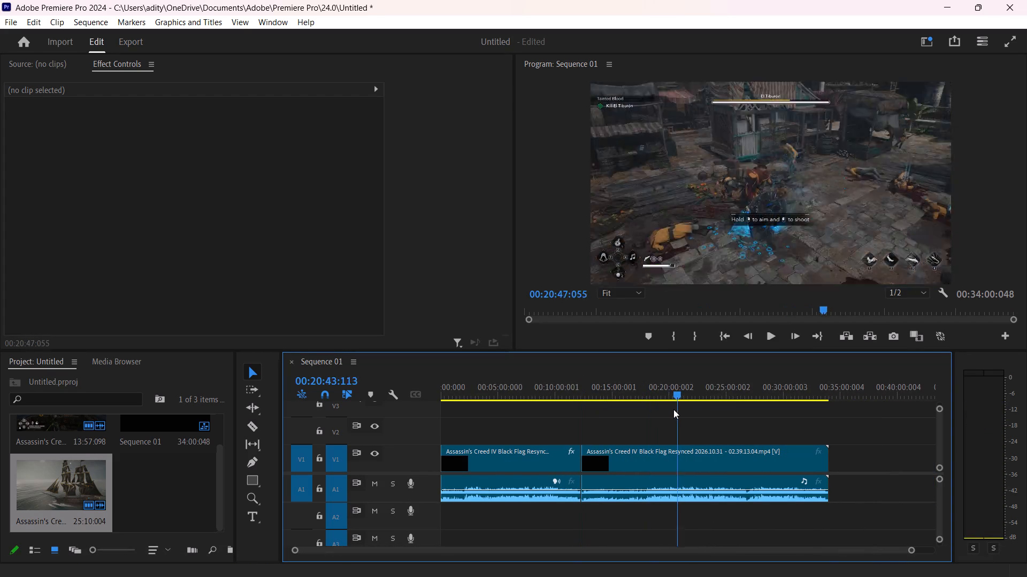
drag(673, 409, 734, 427)
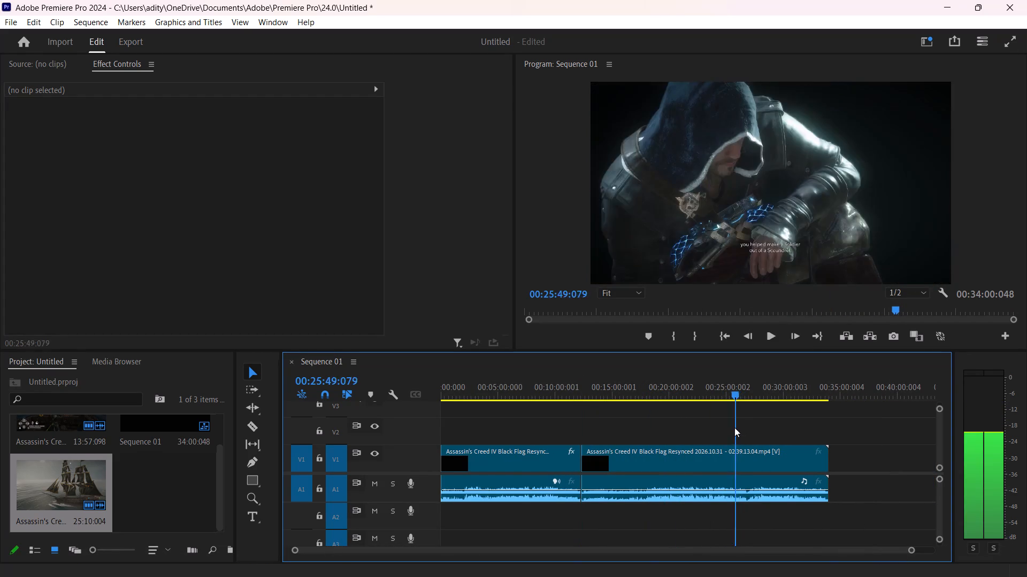
drag(734, 427, 726, 423)
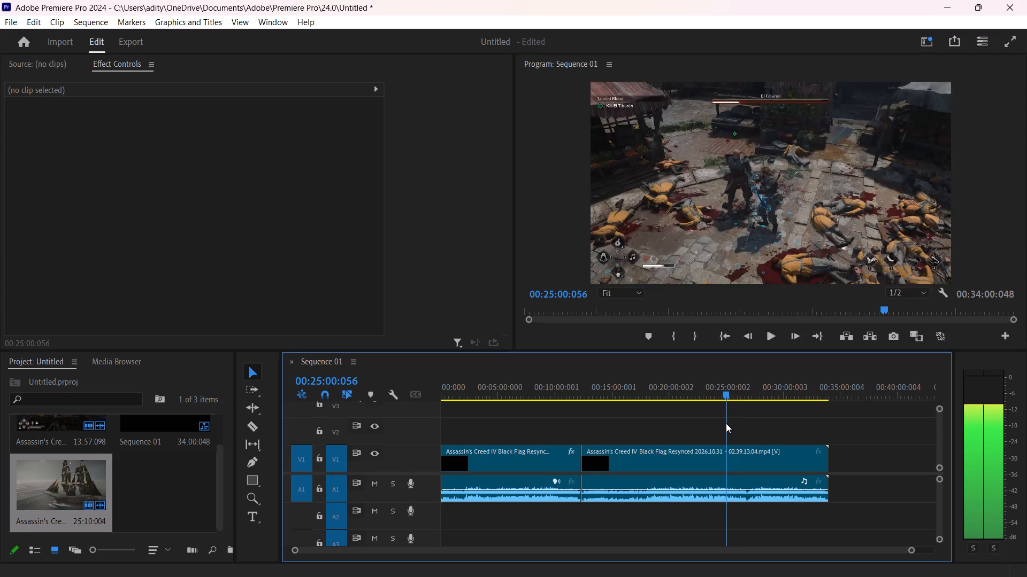
drag(726, 423, 719, 419)
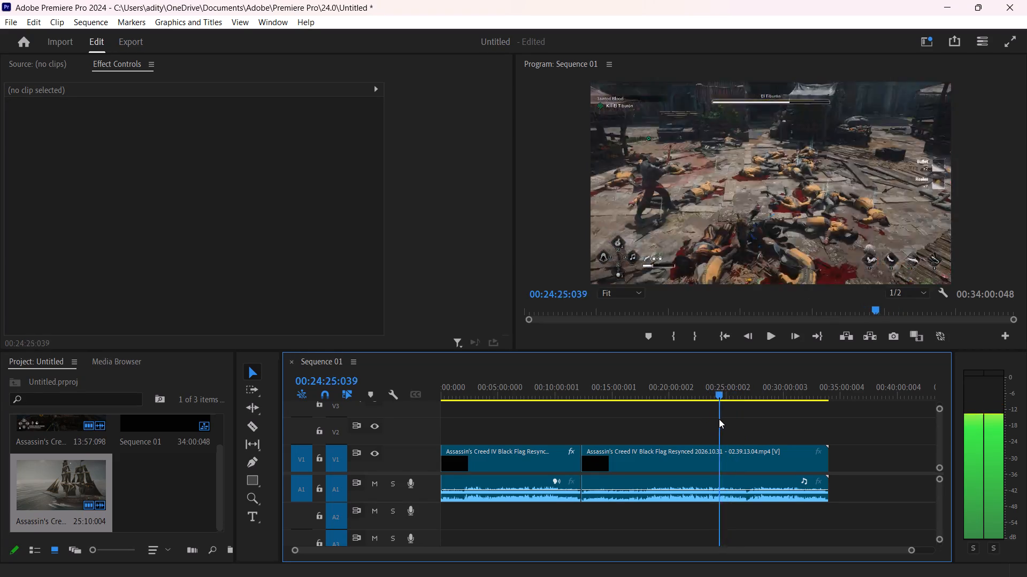
drag(719, 419, 727, 418)
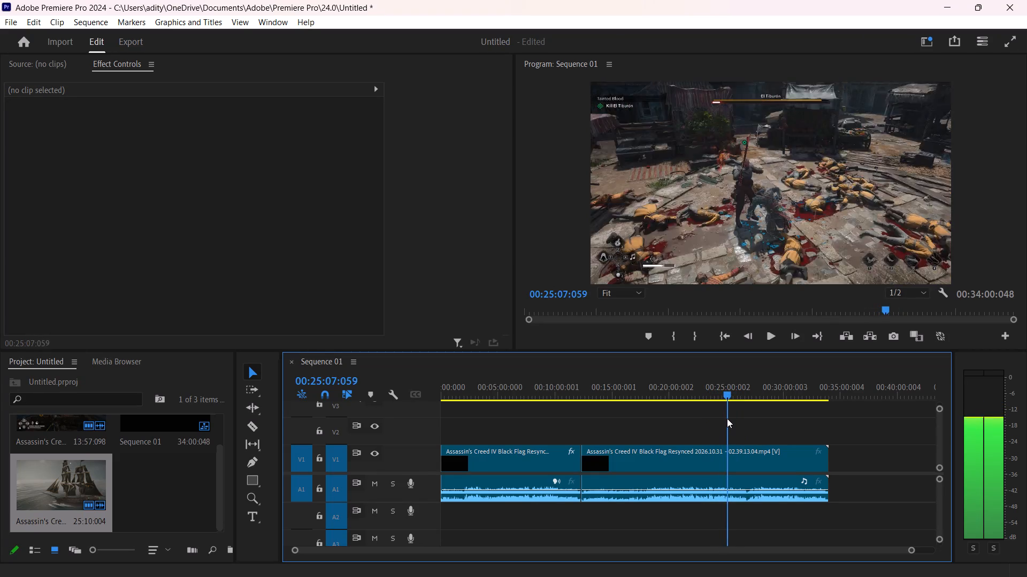
drag(727, 418, 733, 418)
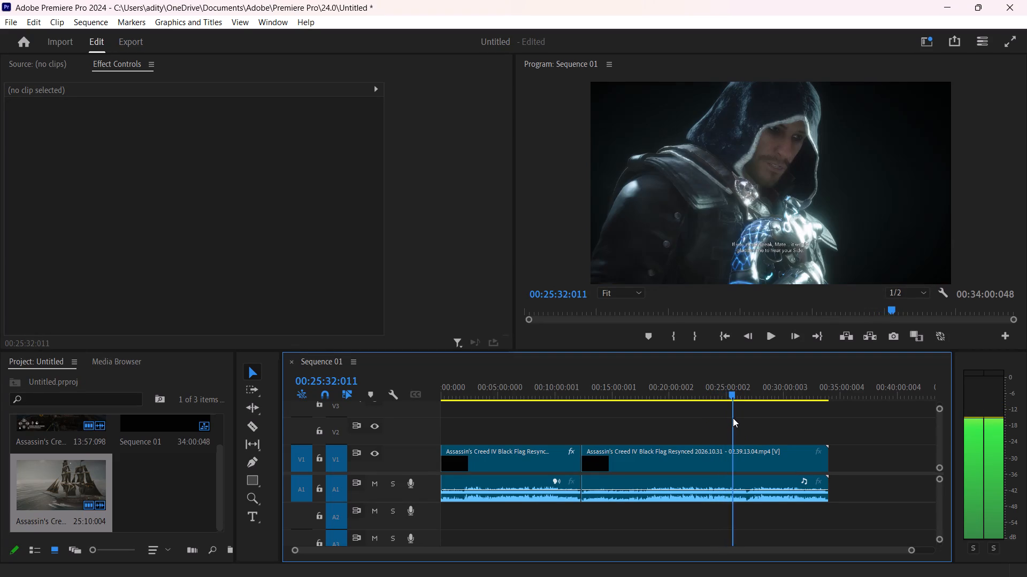
drag(733, 418, 742, 417)
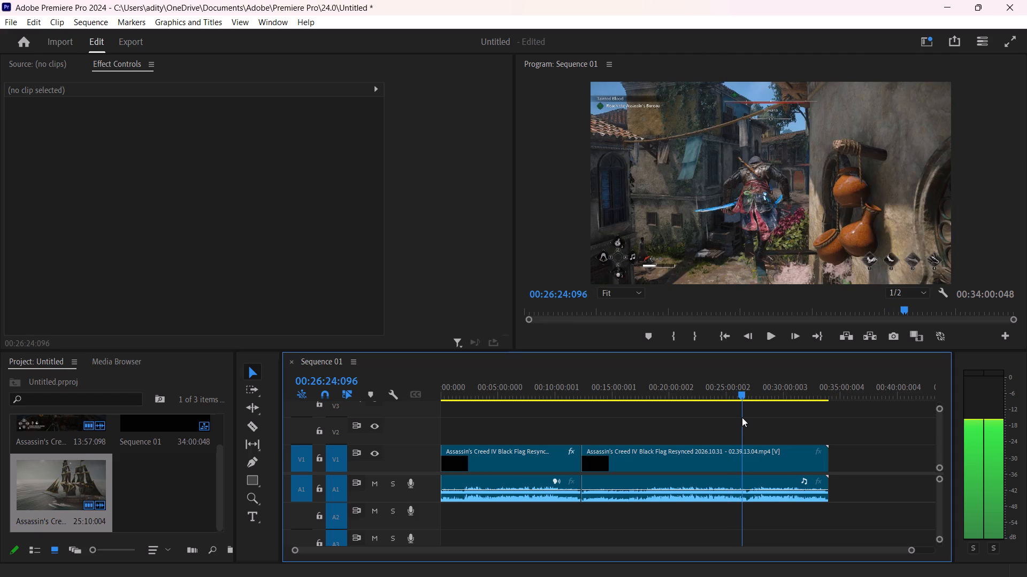
drag(742, 417, 748, 417)
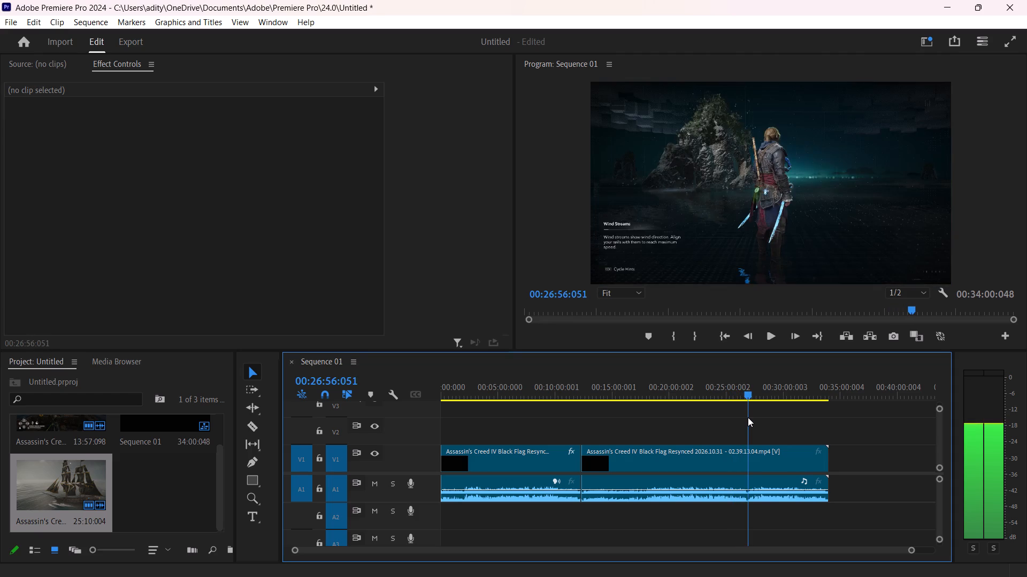
drag(748, 417, 750, 417)
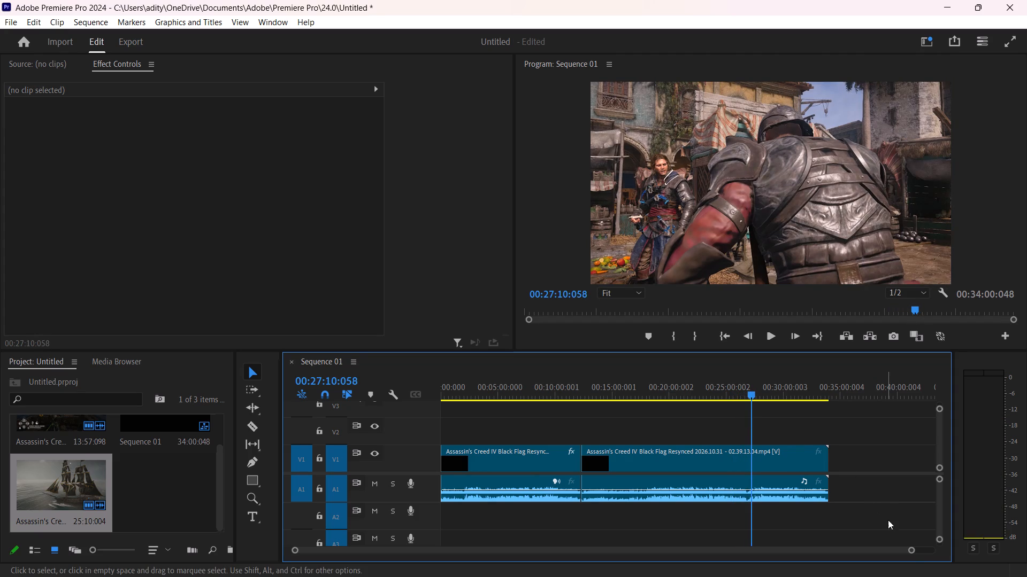
Split the second clip at 00:27:06:037, where the shot changes from Torres's body to the assassin standing over him.
drag(912, 550, 735, 546)
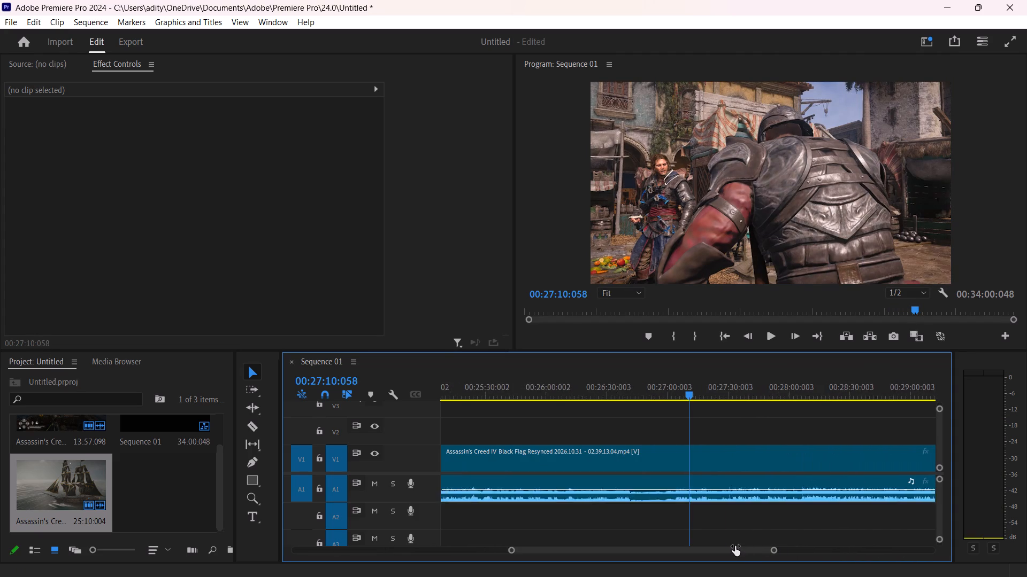
drag(735, 546, 718, 549)
key(Left)
key(Left)
key(Left)
key(Left)
key(Left)
key(Left)
key(Left)
key(Left)
key(Left)
key(Left)
key(Left)
key(Left)
key(Left)
key(Left)
key(Left)
key(Left)
key(Left)
key(Left)
key(Left)
key(Left)
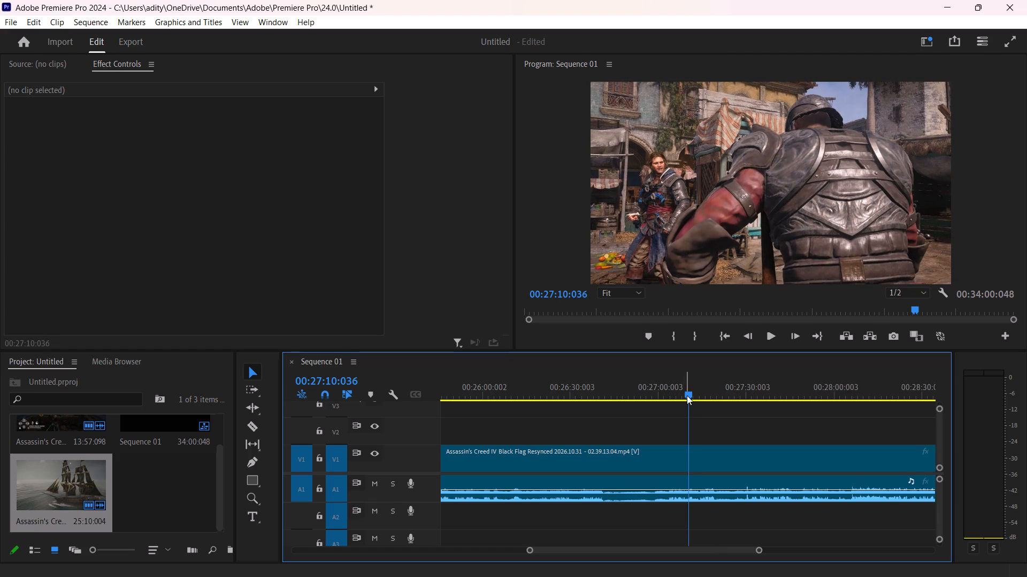
drag(687, 395, 672, 391)
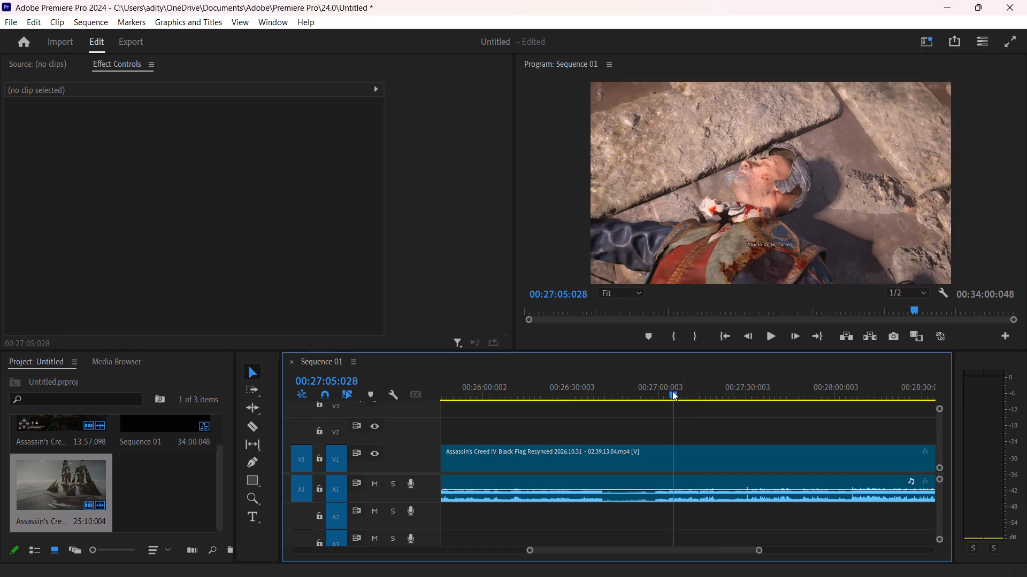
drag(672, 391, 669, 390)
key(Right)
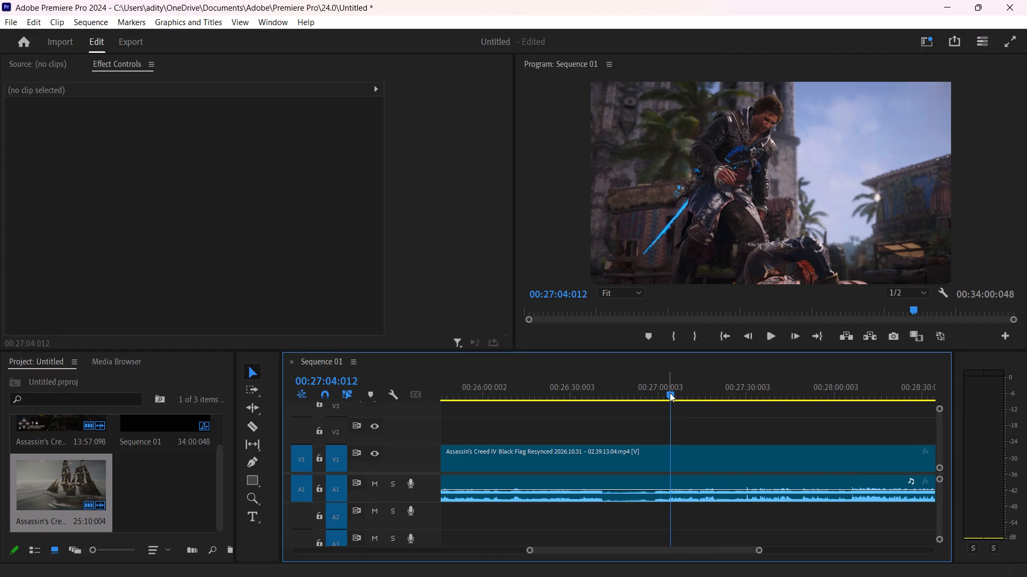
click(670, 393)
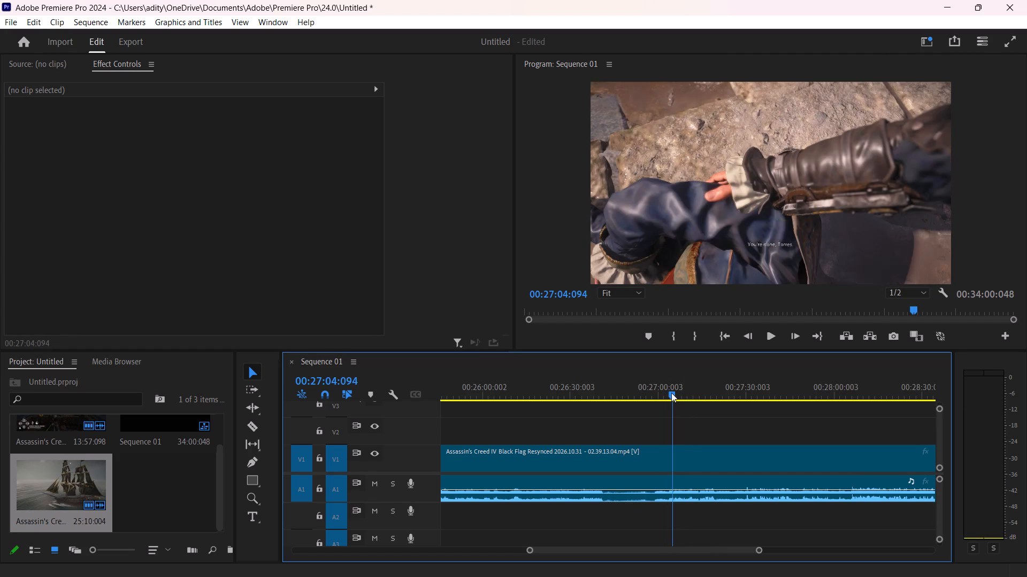
key(space)
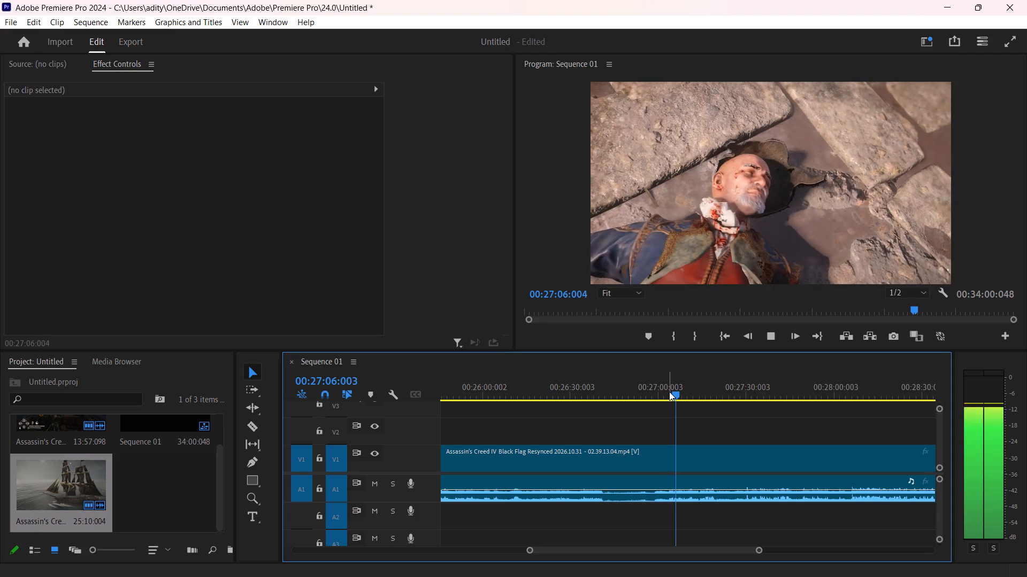
key(space)
key(Left)
key(Left)
key(Left)
key(Left)
key(Left)
key(Left)
key(Left)
key(Left)
key(Left)
key(Left)
key(Left)
key(Left)
key(Left)
key(Left)
key(Left)
key(Left)
key(Left)
key(Left)
key(Left)
key(Left)
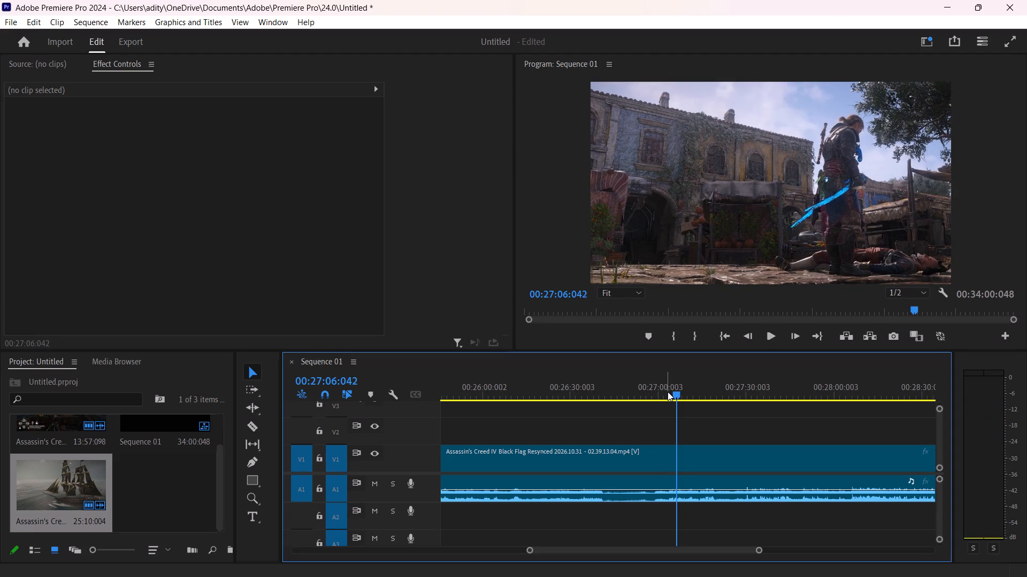
key(Right)
key(Right)
key(Right)
key(Right)
key(Right)
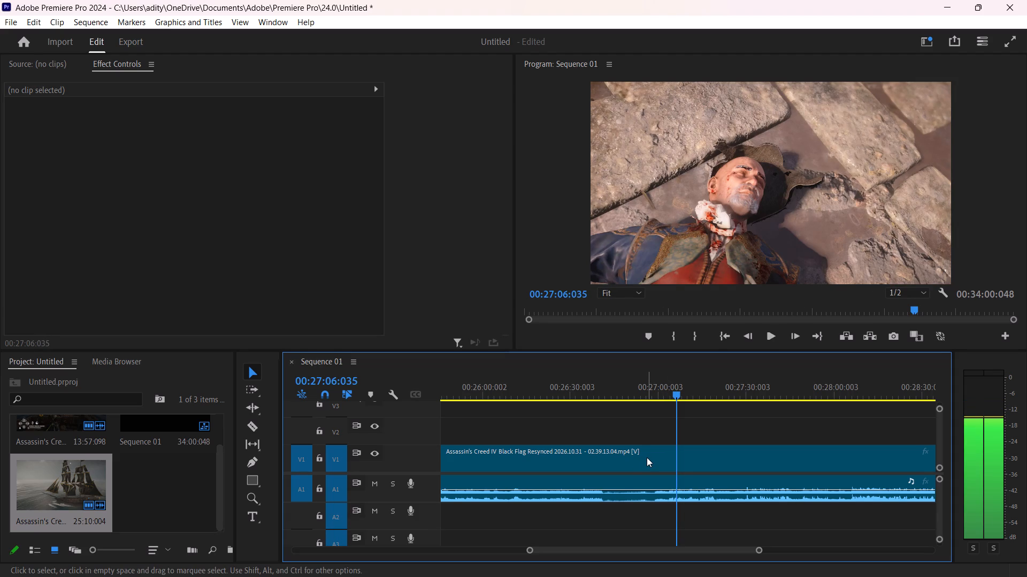
key(Right)
key(Right)
key(Left)
key(Right)
key(Left)
key(Right)
key(c)
click(676, 458)
key(v)
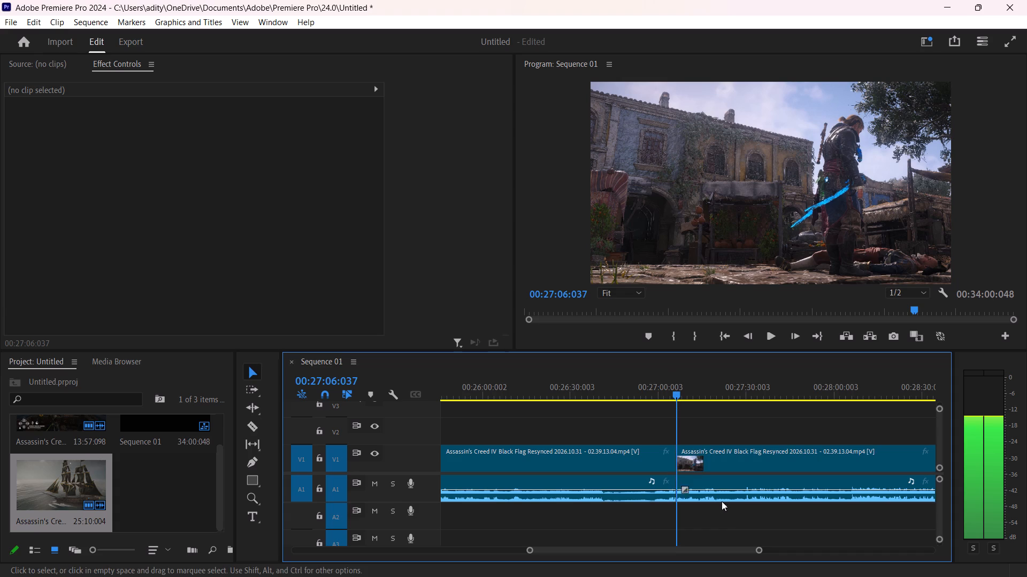
Split the second clip at 00:18:07:109, on the matching close-up of Torres's body in the earlier cutscene.
drag(761, 549, 913, 547)
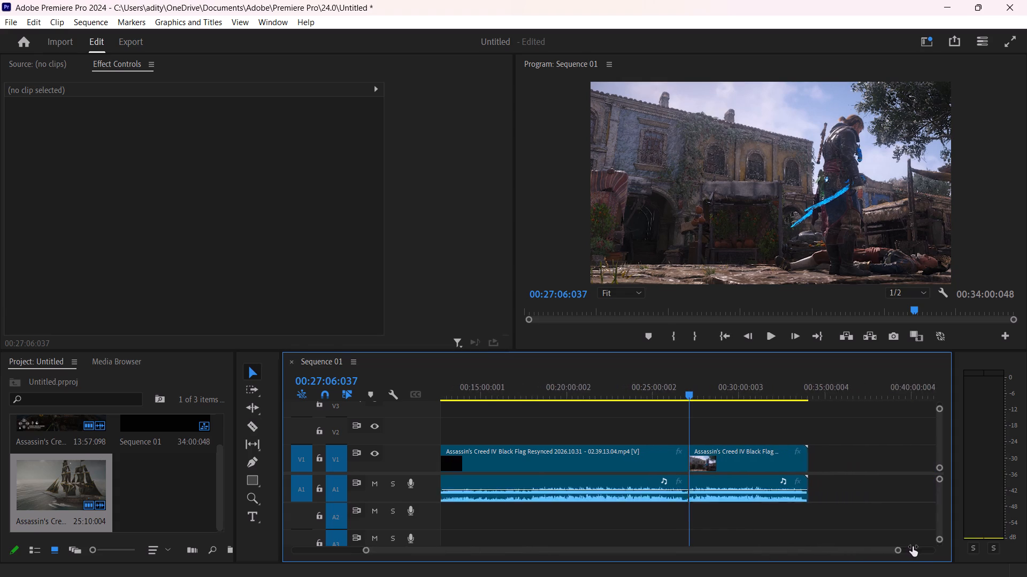
drag(913, 547, 949, 550)
drag(688, 394, 624, 411)
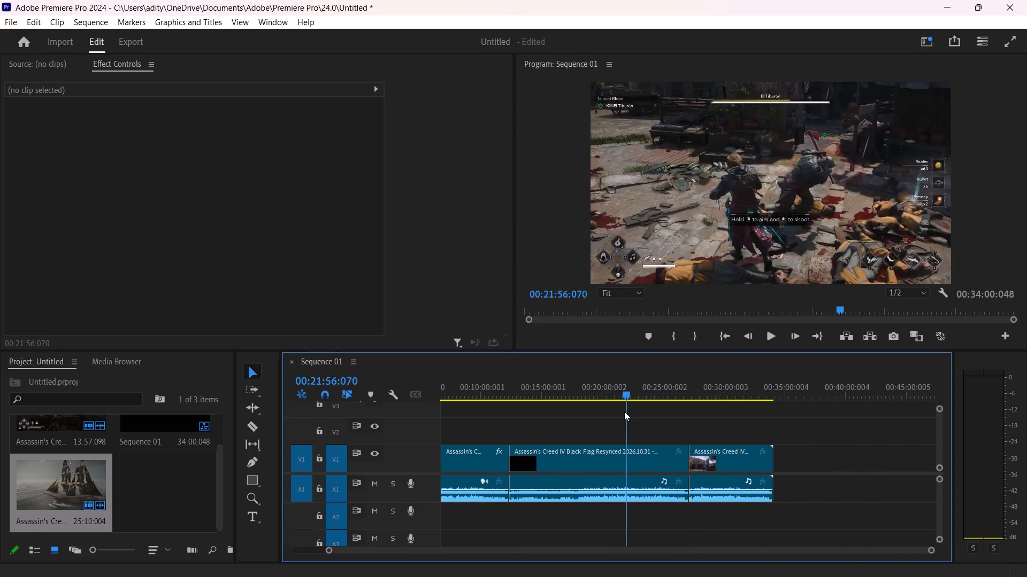
drag(624, 411, 583, 428)
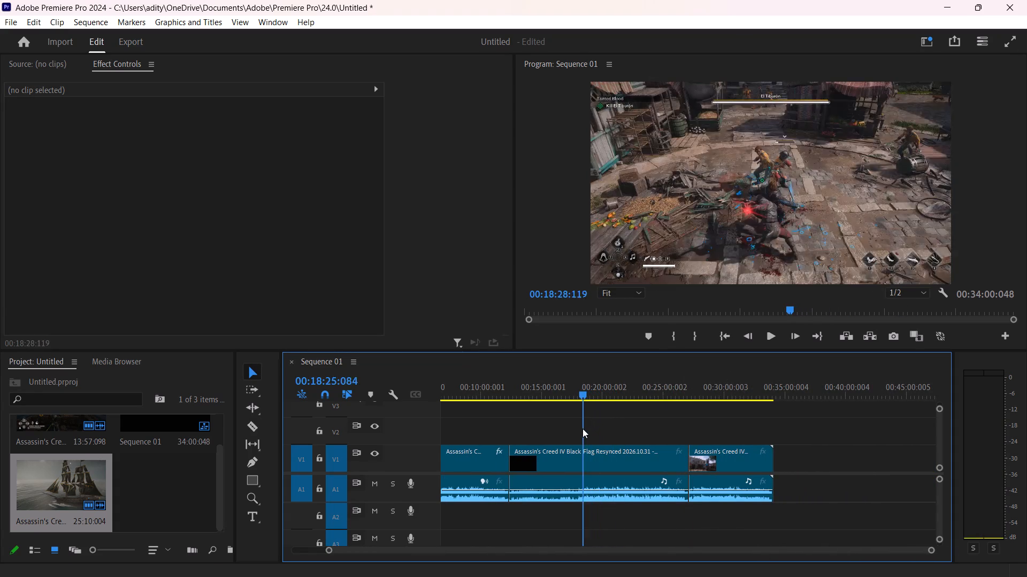
drag(583, 428, 576, 434)
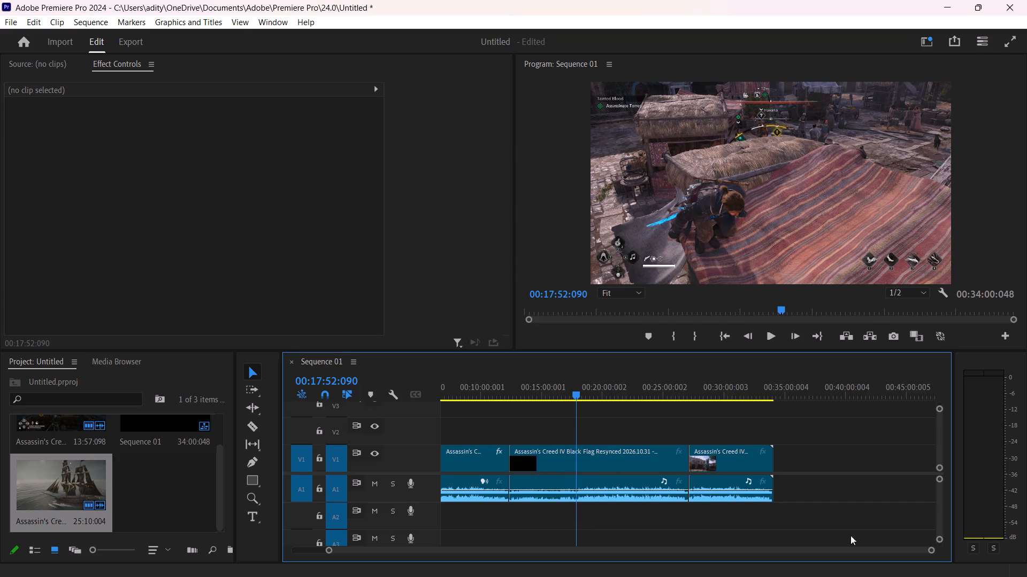
drag(934, 549, 755, 546)
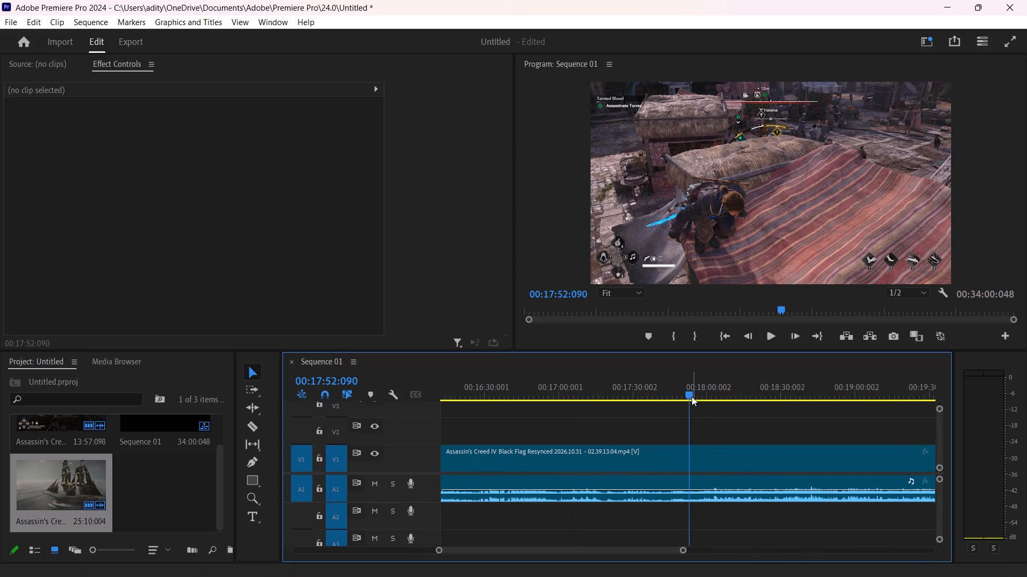
drag(691, 395, 665, 404)
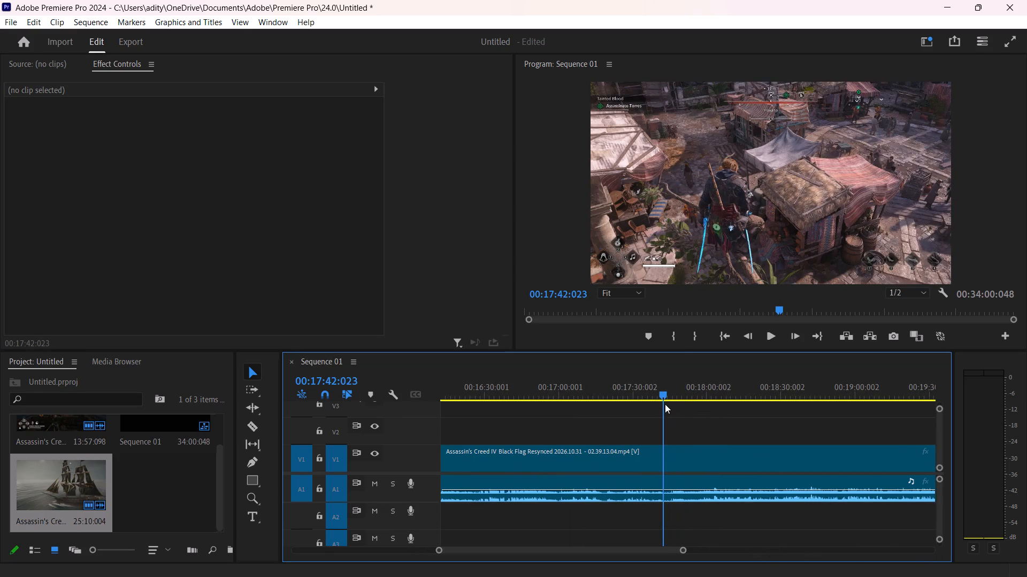
drag(665, 404, 716, 419)
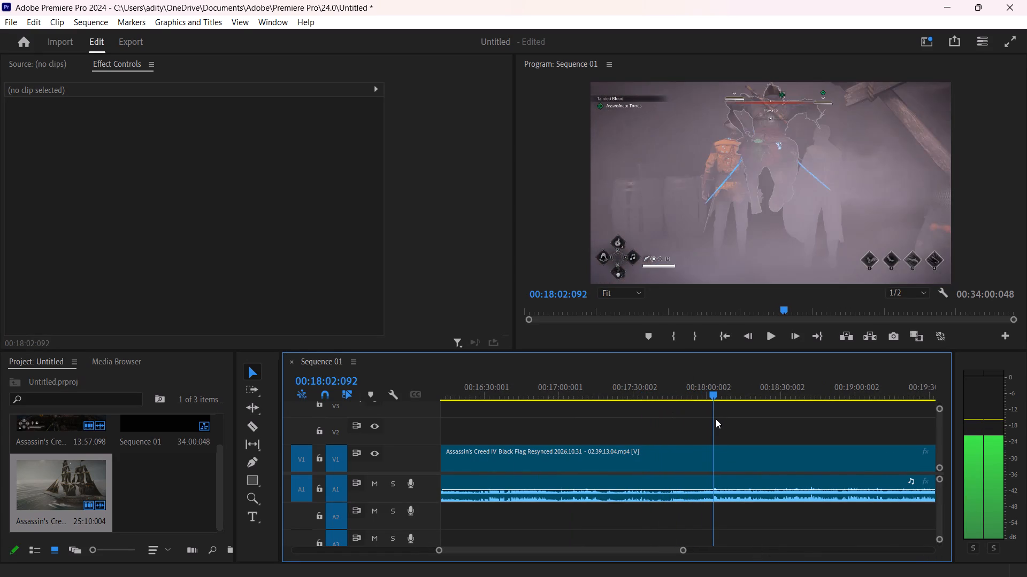
drag(716, 419, 727, 422)
key(space)
key(space)
key(space)
key(space)
key(Left)
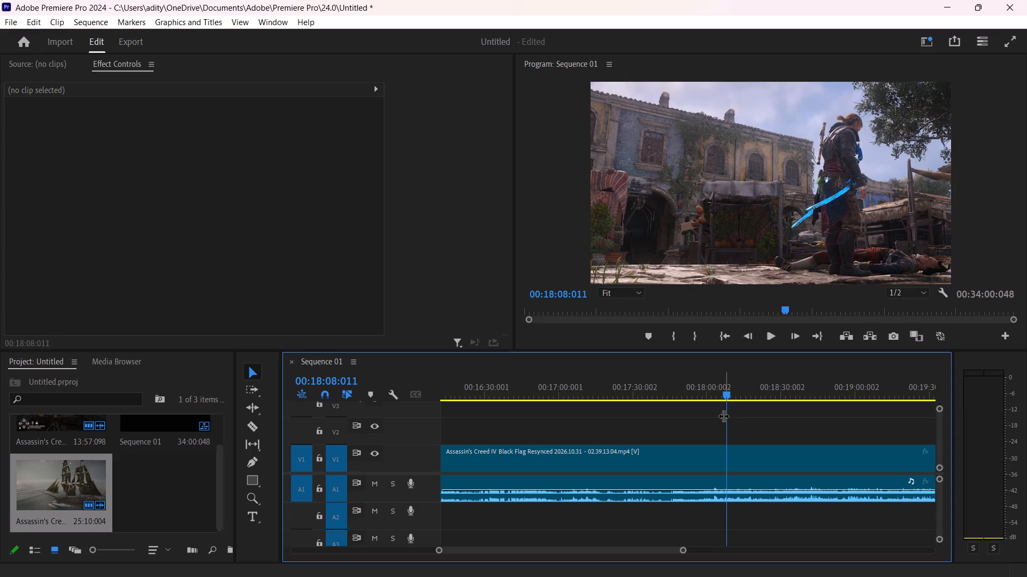
key(Left)
key(Left)
key(Left)
key(Left)
key(Left)
key(Left)
key(Left)
key(Left)
key(Left)
key(Left)
key(Left)
key(Left)
key(Left)
key(Left)
key(Left)
key(Left)
key(Left)
key(Left)
key(Left)
key(Left)
key(Left)
key(Left)
key(Left)
key(Left)
key(Left)
key(Left)
key(Left)
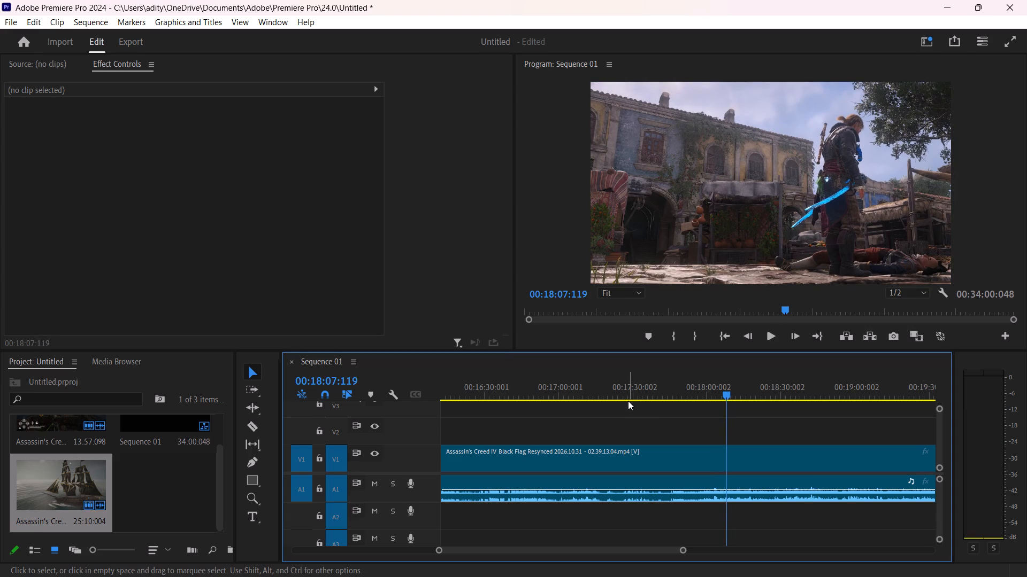
key(Right)
key(Right)
key(Right)
key(Right)
key(Right)
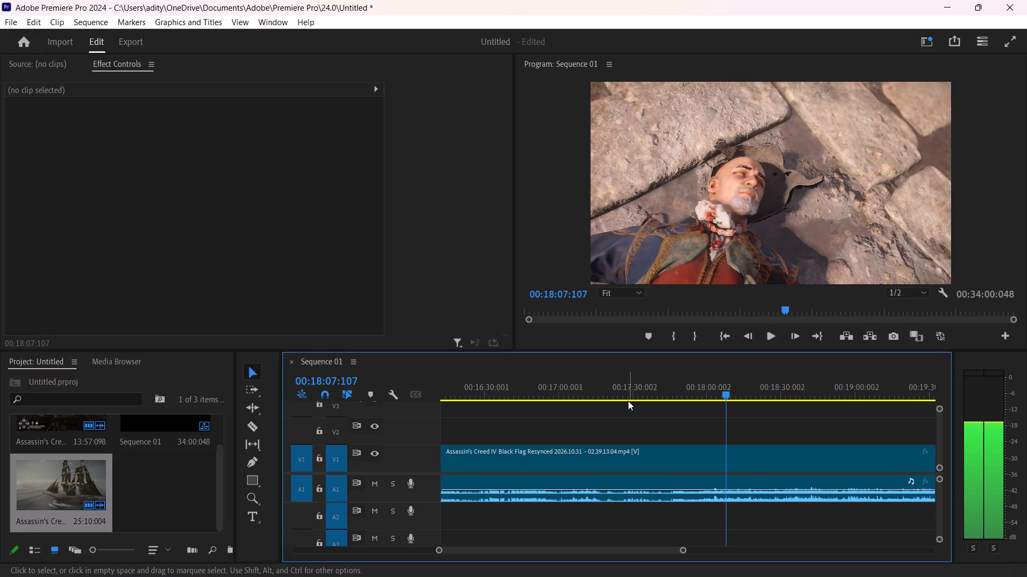
key(Right)
key(Right)
key(Left)
key(Right)
key(Left)
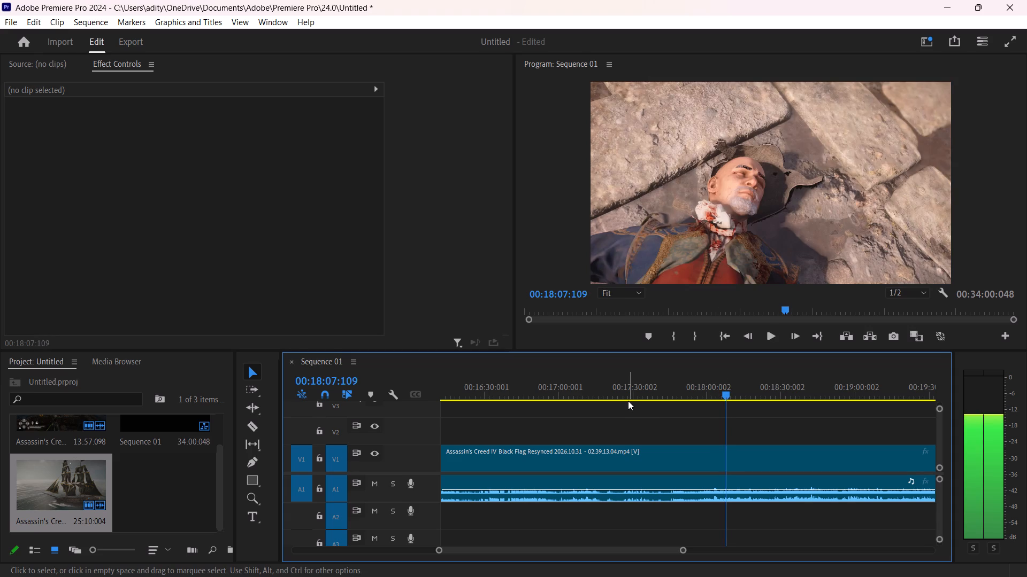
key(Right)
key(Left)
key(Right)
key(Left)
key(Right)
key(Left)
key(c)
click(726, 452)
key(v)
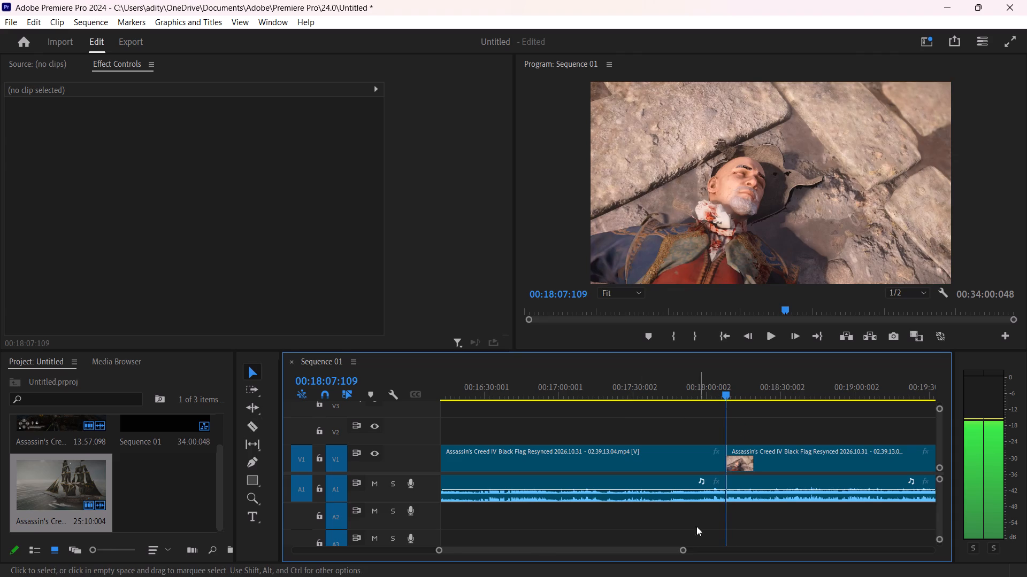
Ripple delete the segment between the cuts at 00:18:07:109 and 00:27:06:037, which holds the El Tiburón fight.
drag(685, 549, 844, 544)
right_drag(792, 515, 777, 456)
click(777, 456)
right_click(777, 456)
click(880, 93)
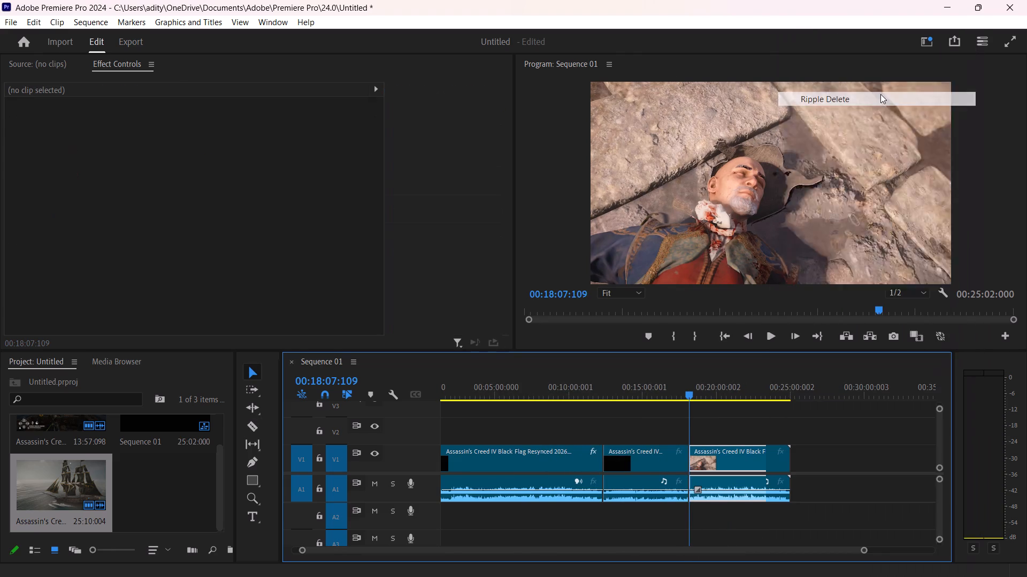
Play across the join at 00:18:07:109 to check how the cut from Torres's body to the standing assassin flows.
key(Up)
key(Down)
key(Left)
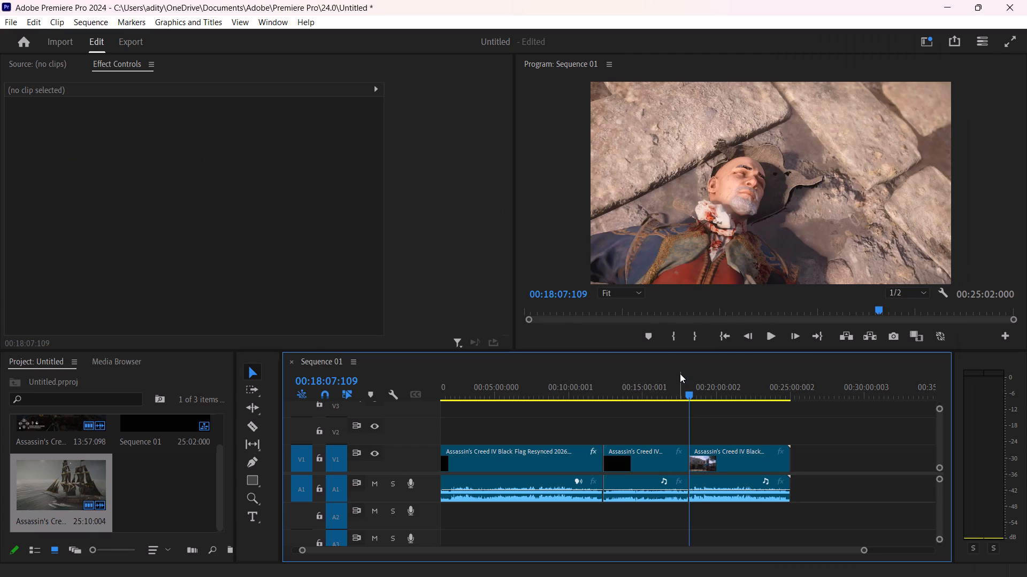
key(space)
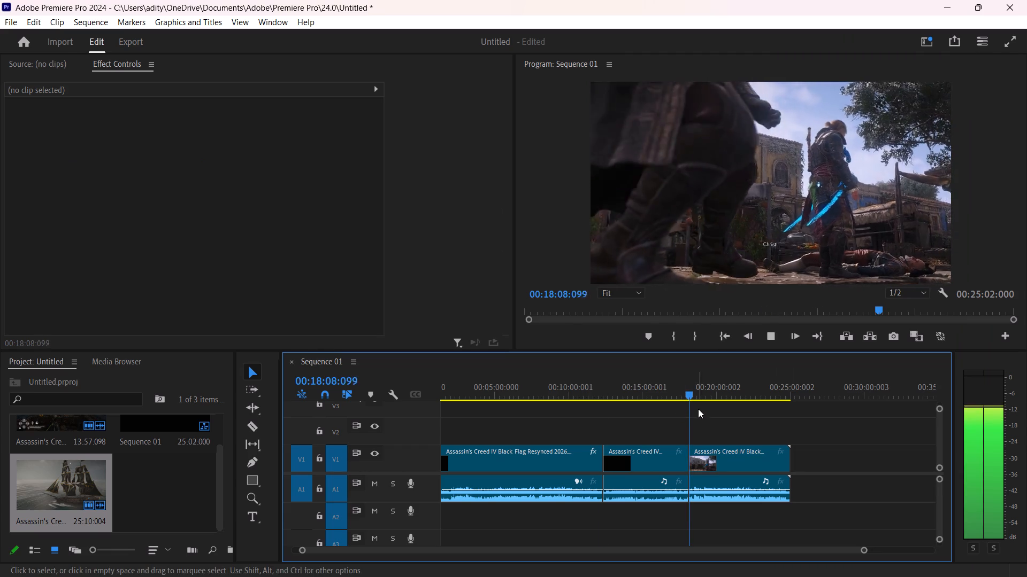
key(Up)
key(Left)
key(Right)
key(Left)
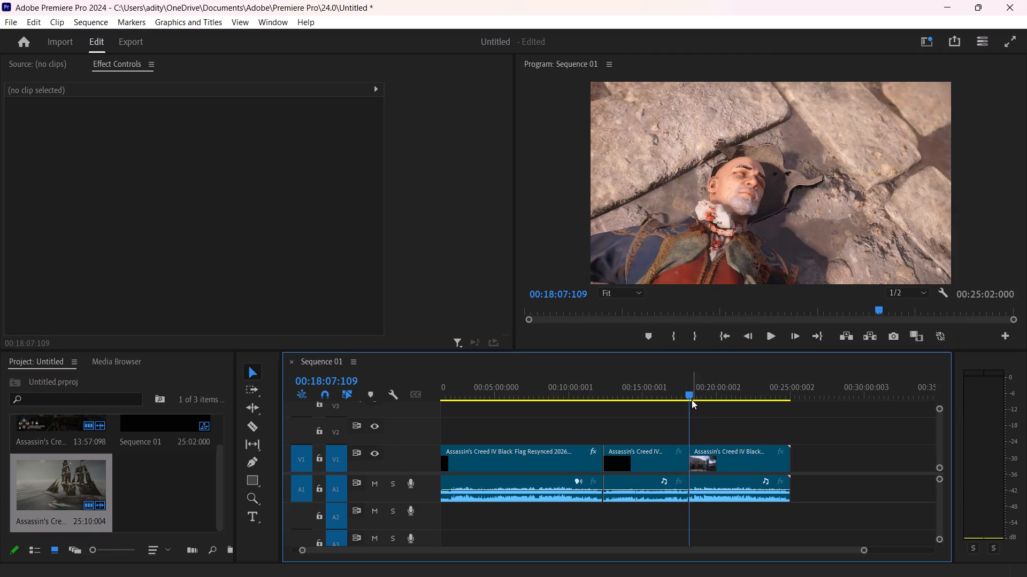
key(space)
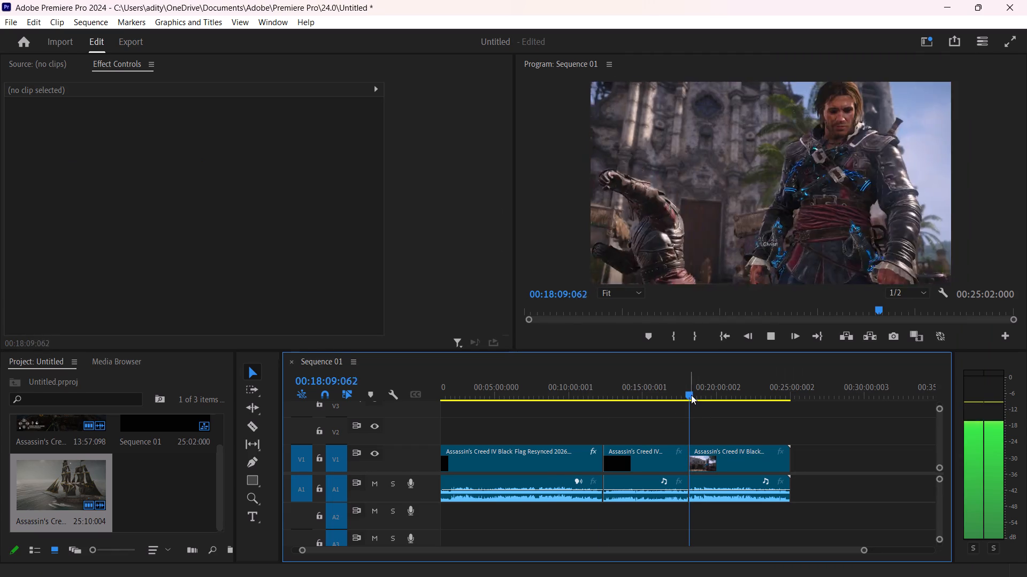
Scrub the last clip through the El Tiburón fight and the rooftop run to the closing cutscene's fade to black around 00:24:41.
drag(691, 393, 702, 398)
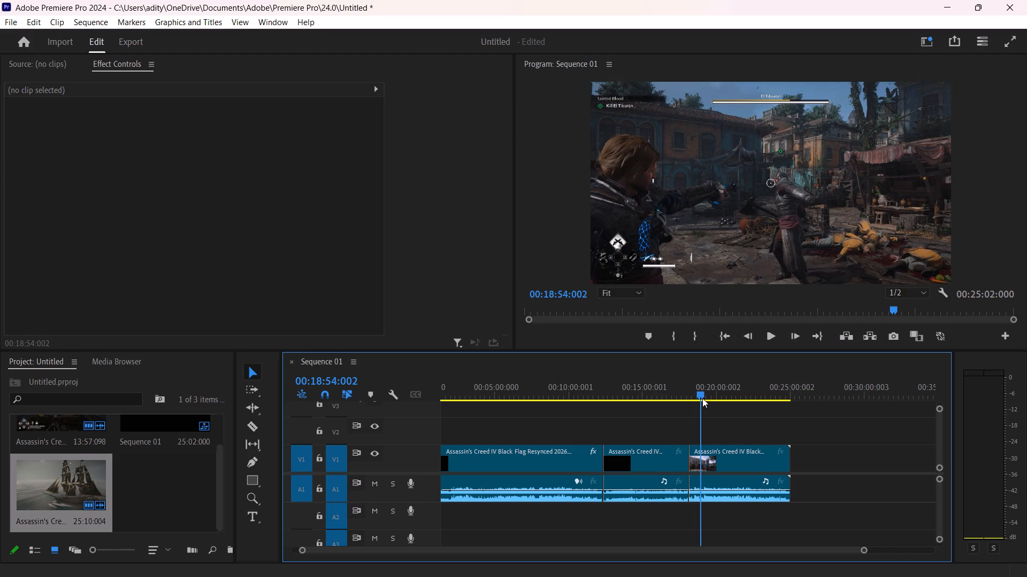
drag(702, 398, 700, 410)
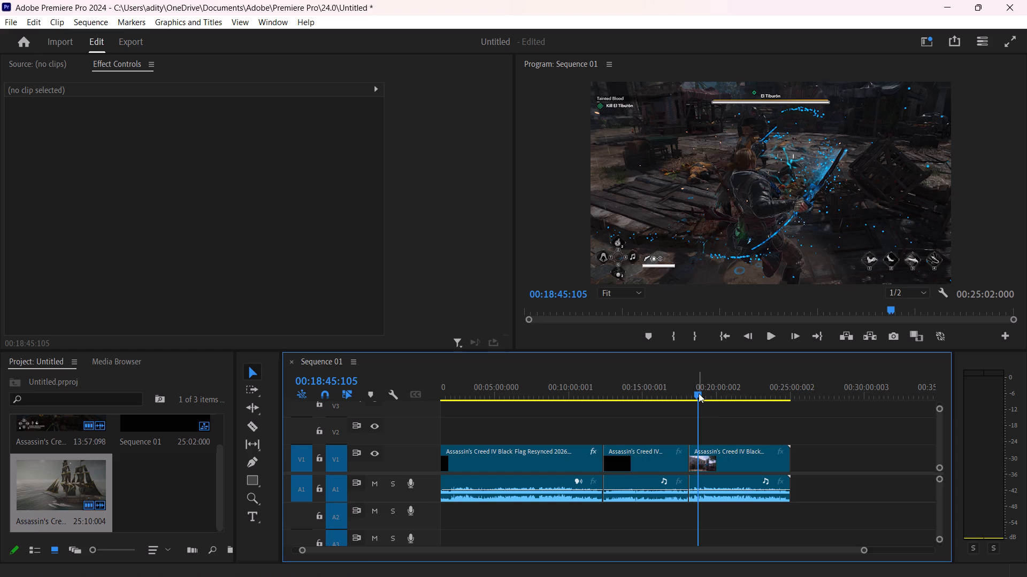
drag(699, 393, 703, 393)
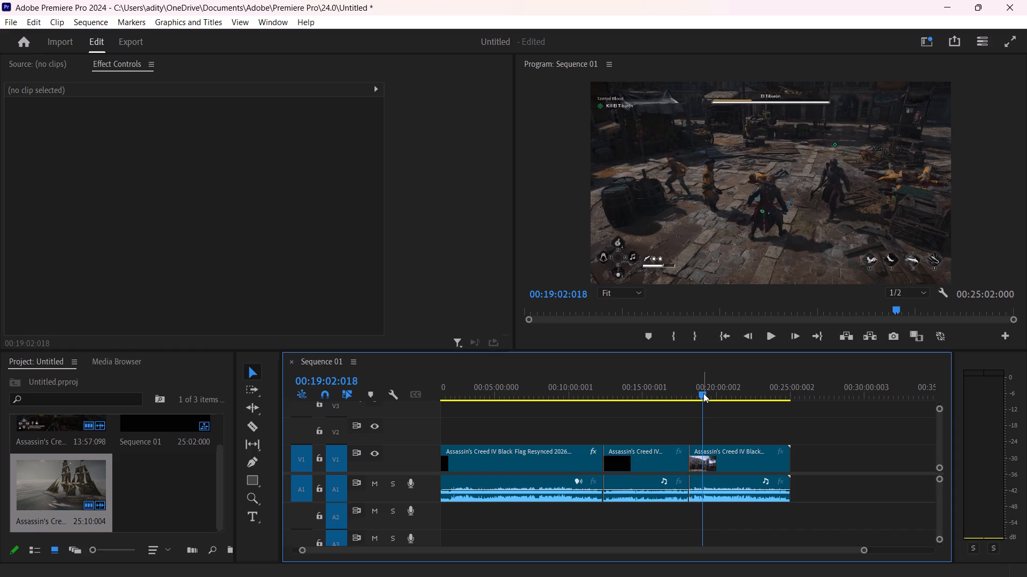
drag(702, 394, 709, 394)
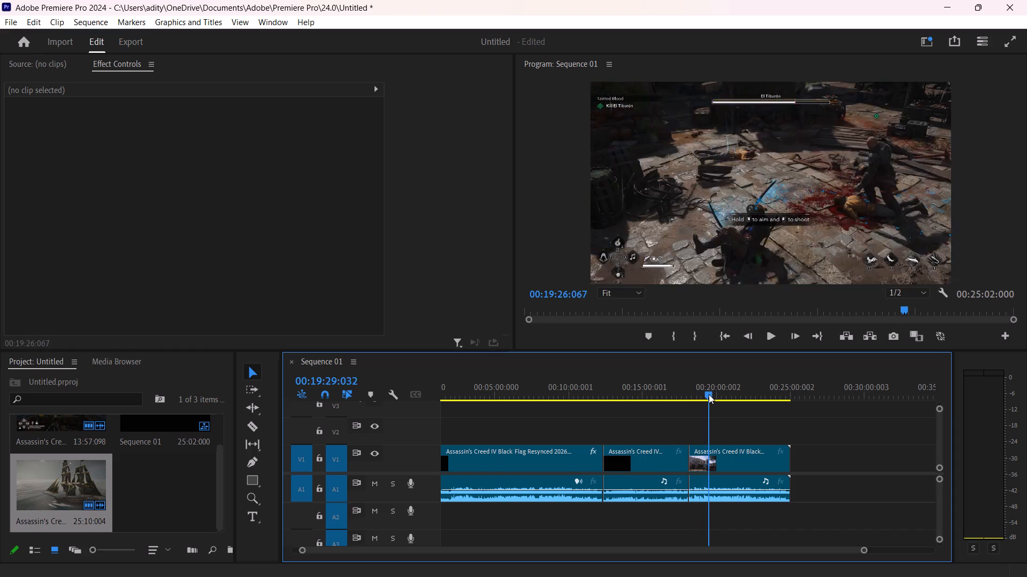
drag(709, 394, 716, 396)
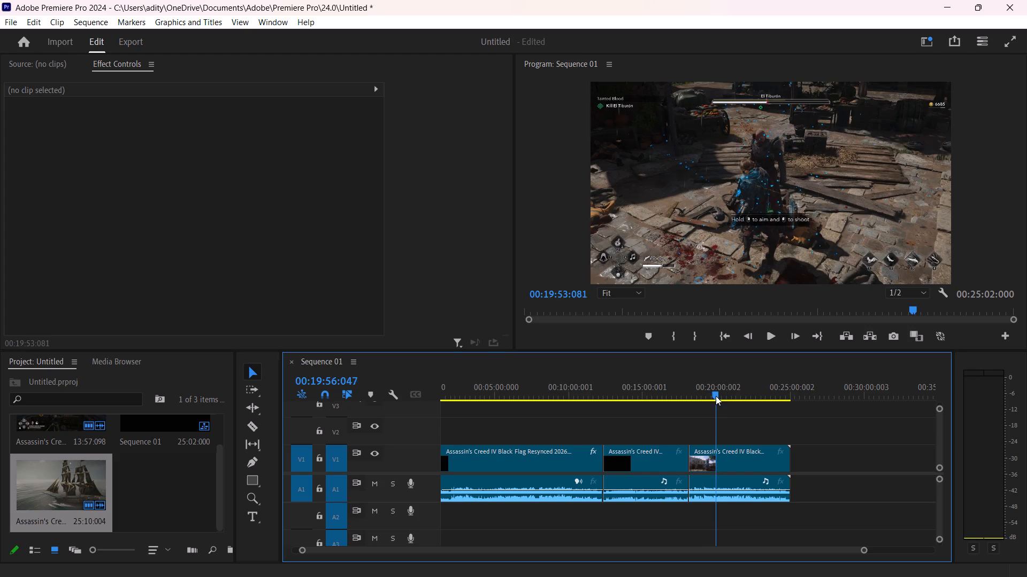
drag(716, 396, 717, 396)
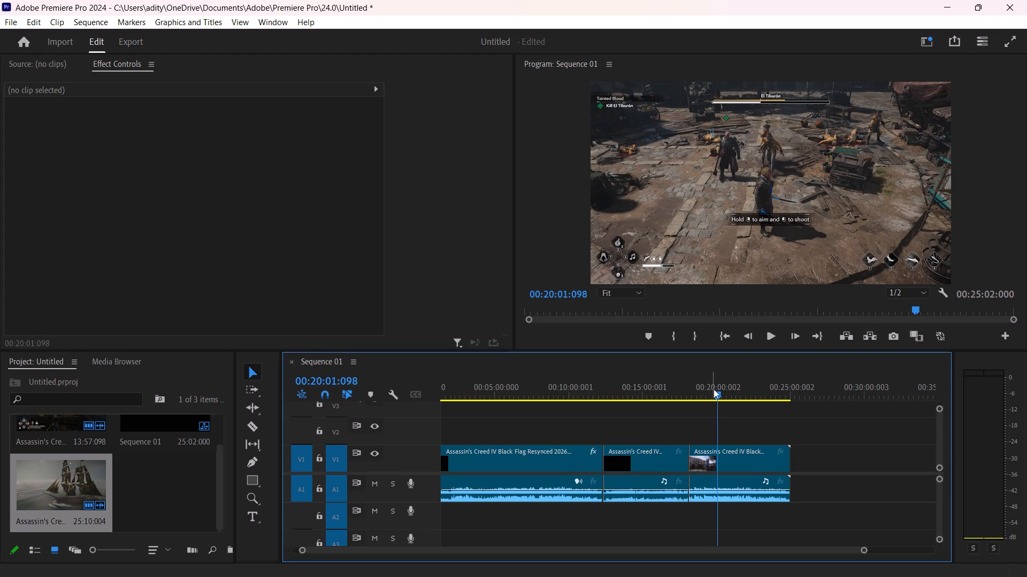
key(space)
key(space)
drag(716, 398, 726, 398)
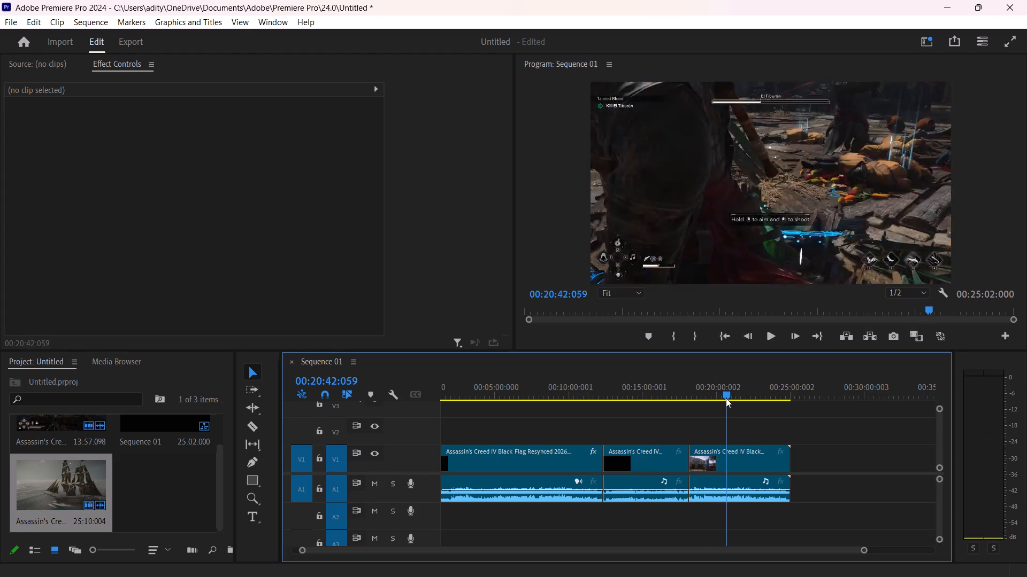
drag(726, 398, 742, 403)
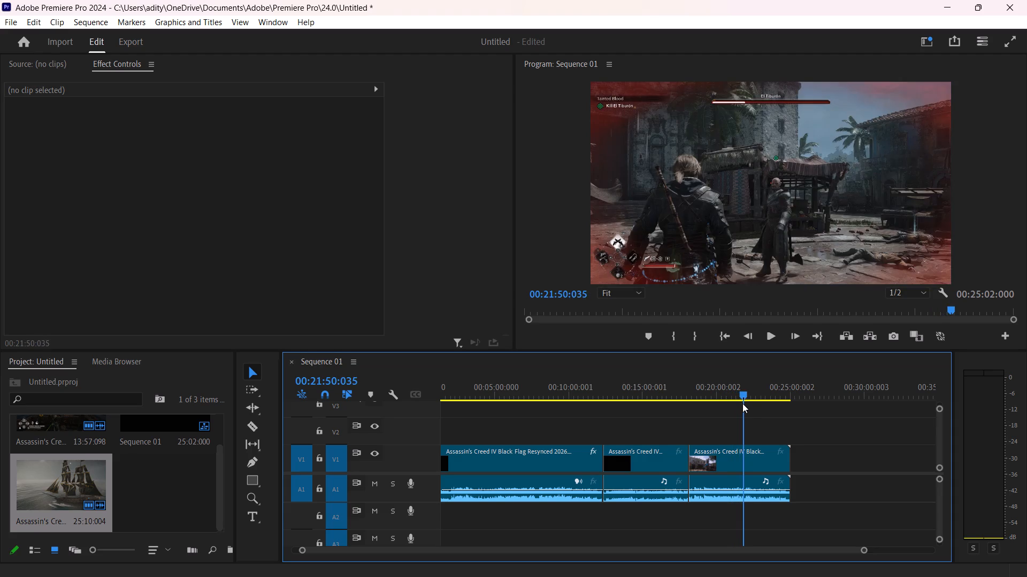
drag(742, 403, 749, 405)
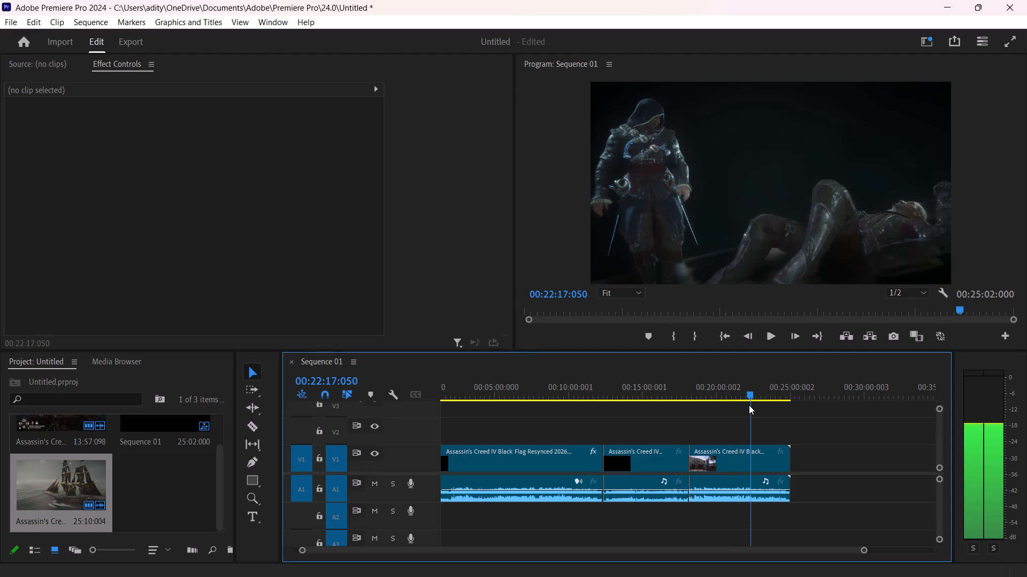
drag(749, 405, 749, 407)
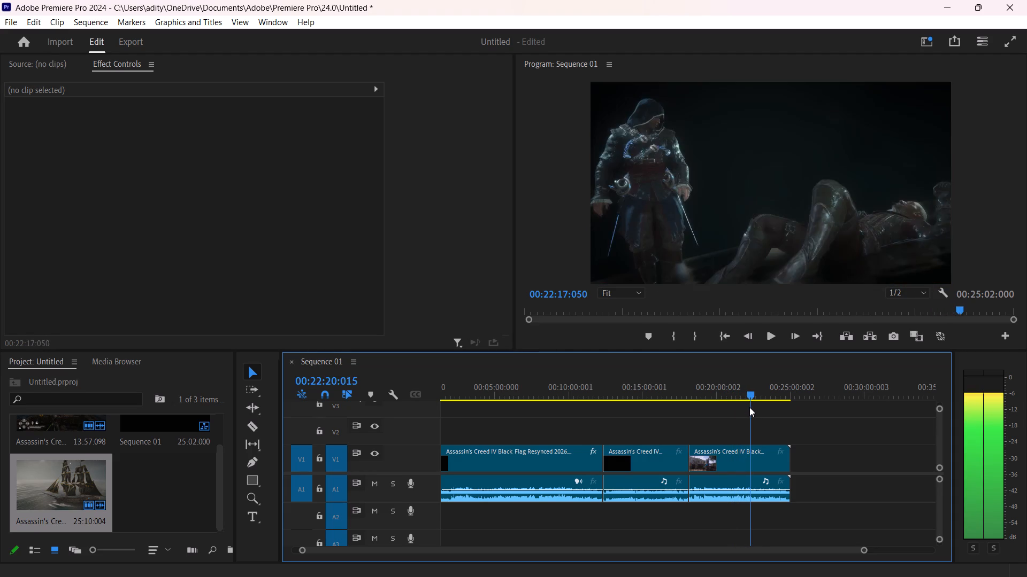
drag(749, 407, 763, 412)
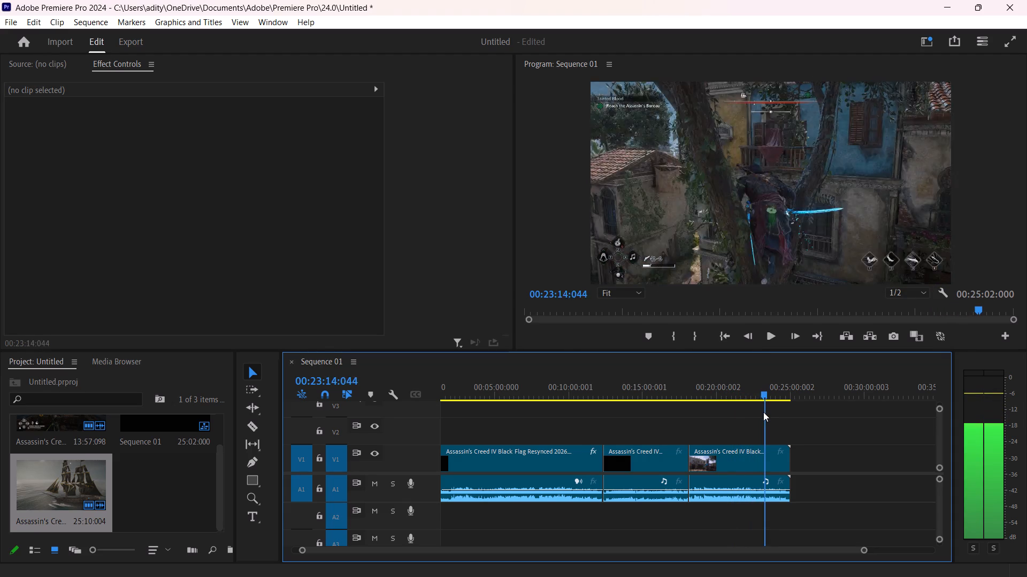
drag(763, 412, 768, 415)
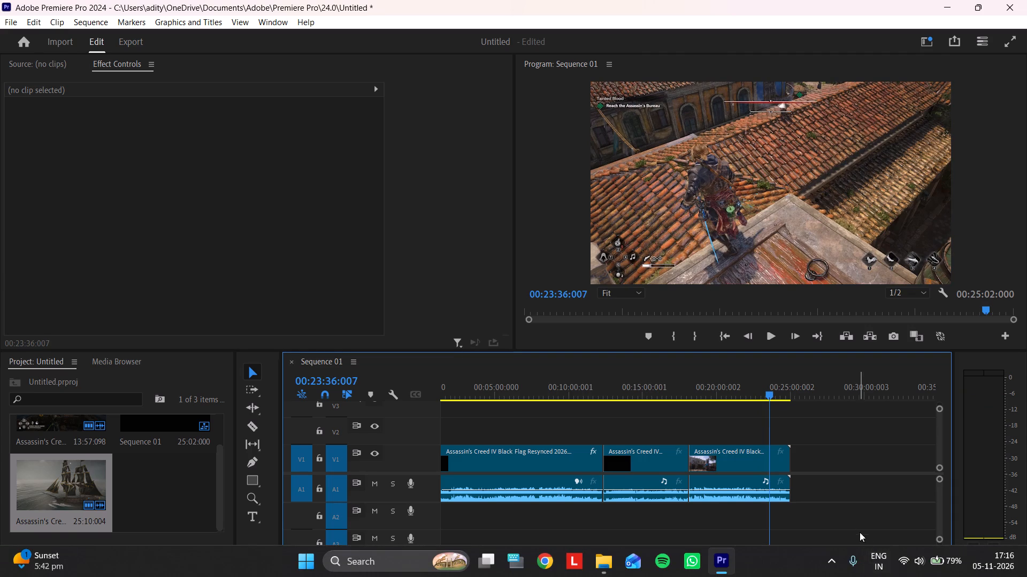
drag(866, 554, 861, 555)
drag(862, 553, 715, 547)
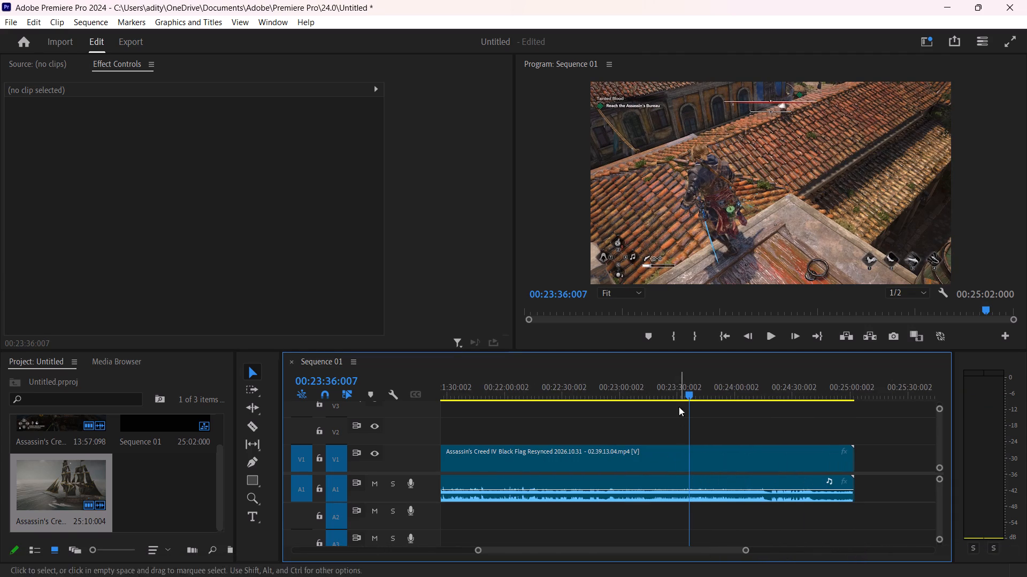
drag(690, 397, 695, 399)
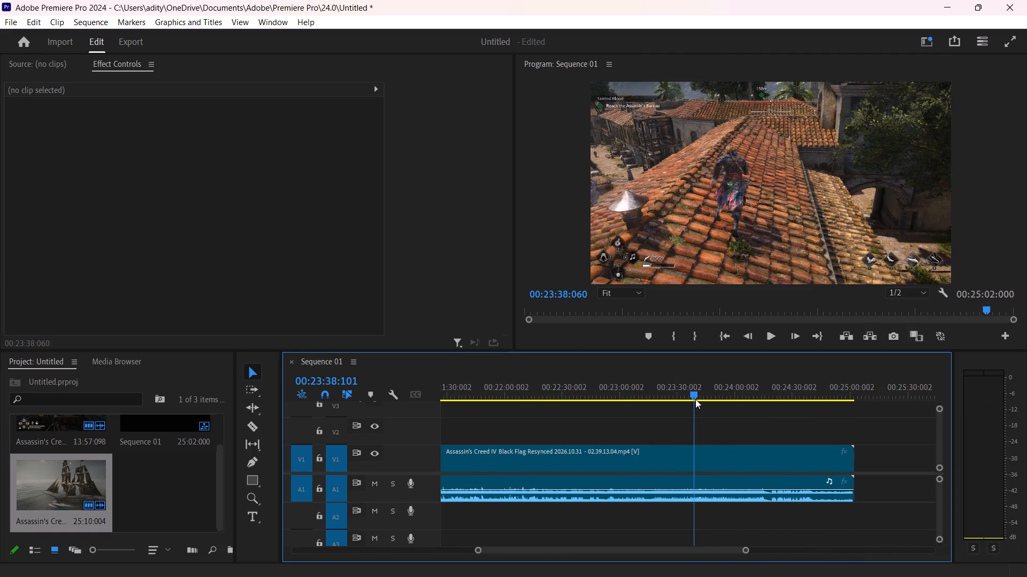
drag(695, 399, 700, 402)
scroll(702, 400, down, 1)
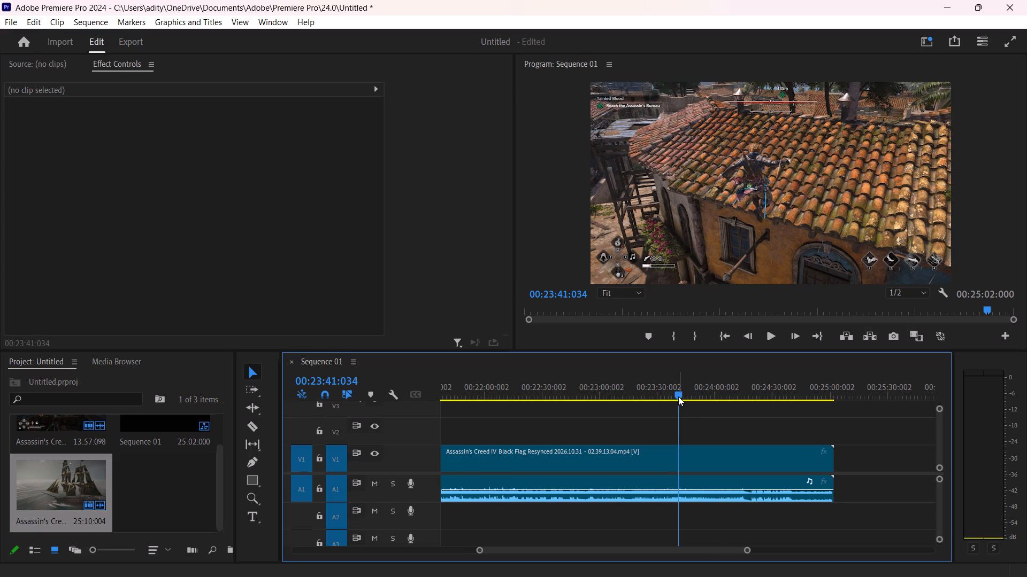
drag(678, 396, 703, 407)
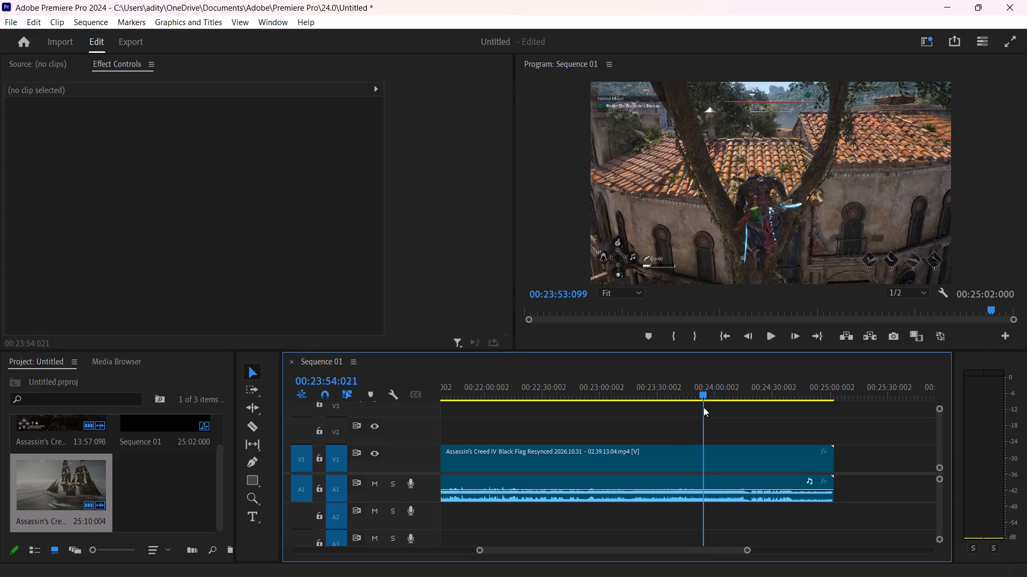
drag(703, 407, 732, 419)
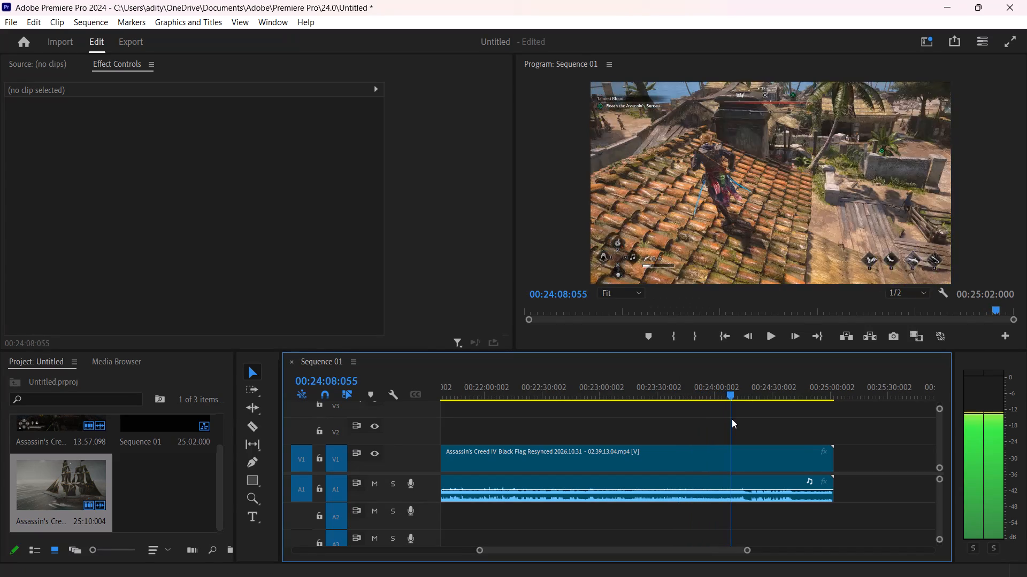
drag(732, 419, 735, 423)
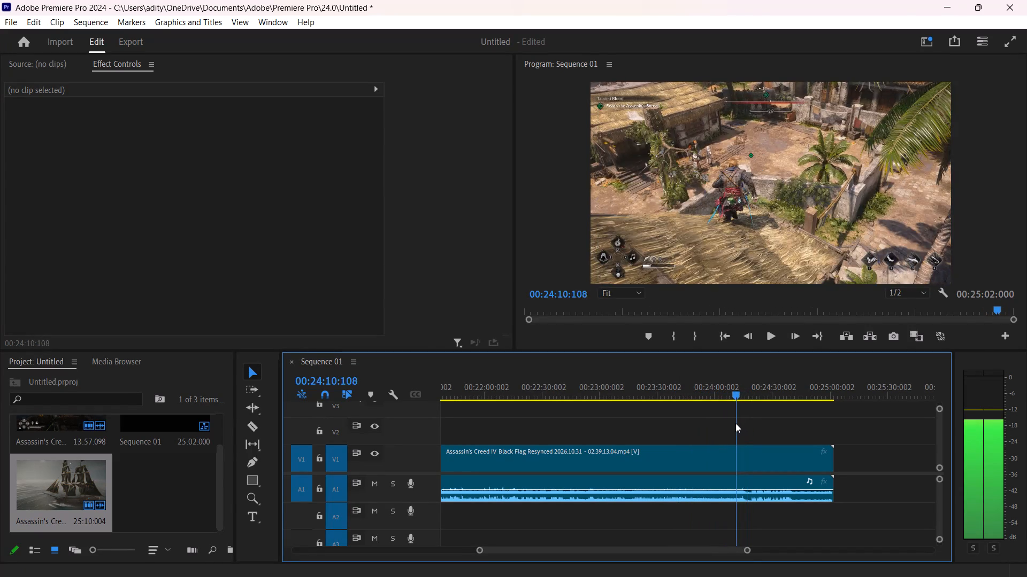
drag(735, 423, 783, 433)
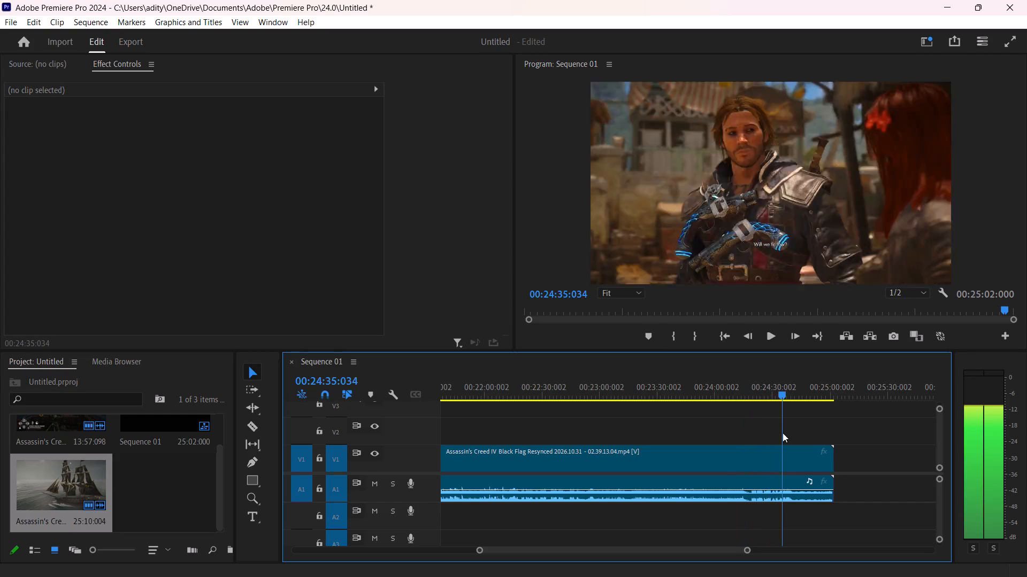
drag(783, 433, 794, 435)
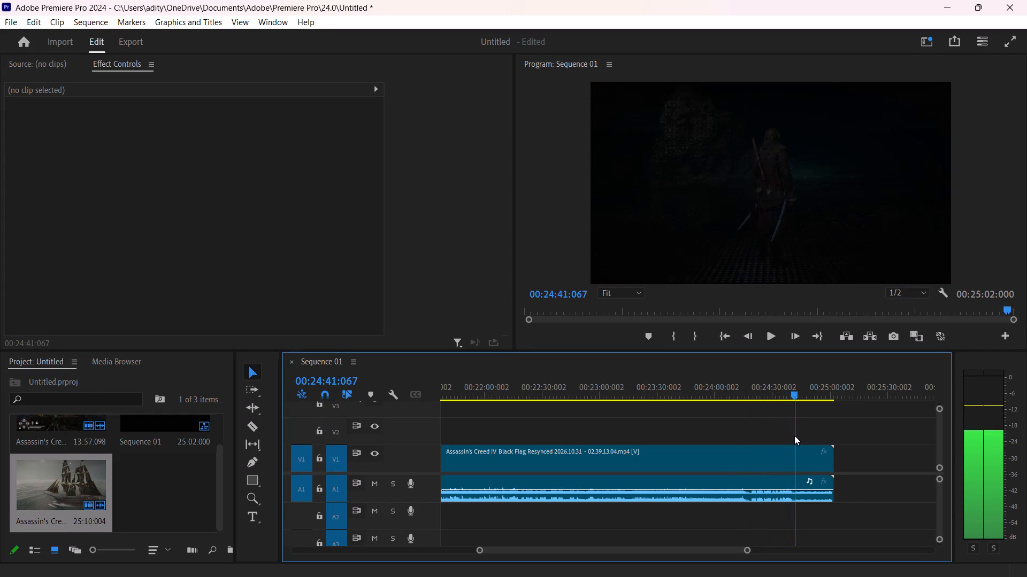
Trim the end of the last clip back to 00:24:40:000, in the black after the closing cutscene.
drag(794, 435, 787, 436)
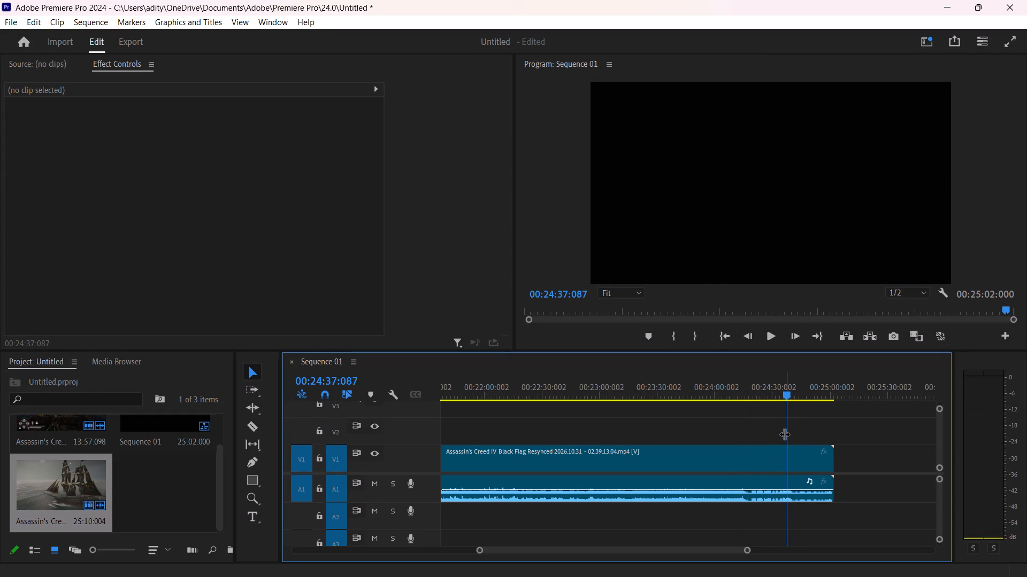
key(space)
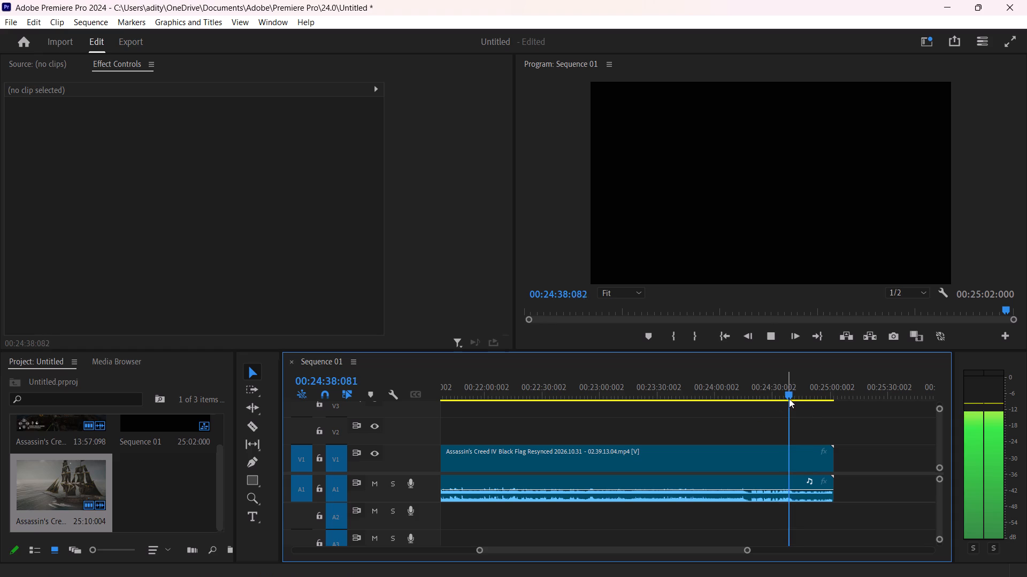
key(space)
key(space)
key(space)
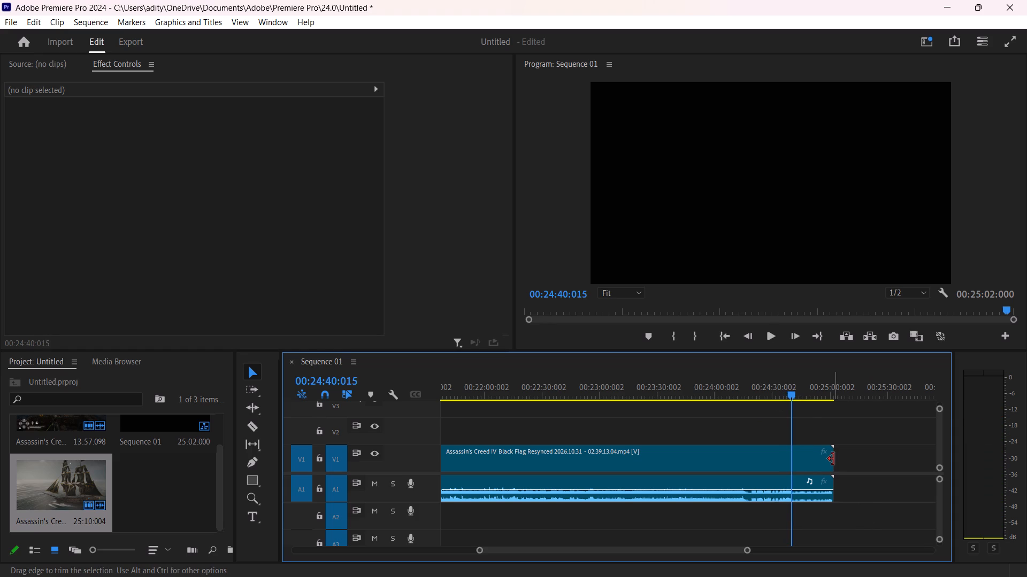
key(Left)
key(Left)
key(Left)
key(Left)
key(Left)
key(Left)
key(Left)
key(Left)
key(Left)
key(Left)
key(Left)
key(Left)
key(Left)
key(Left)
key(Left)
drag(832, 461, 825, 462)
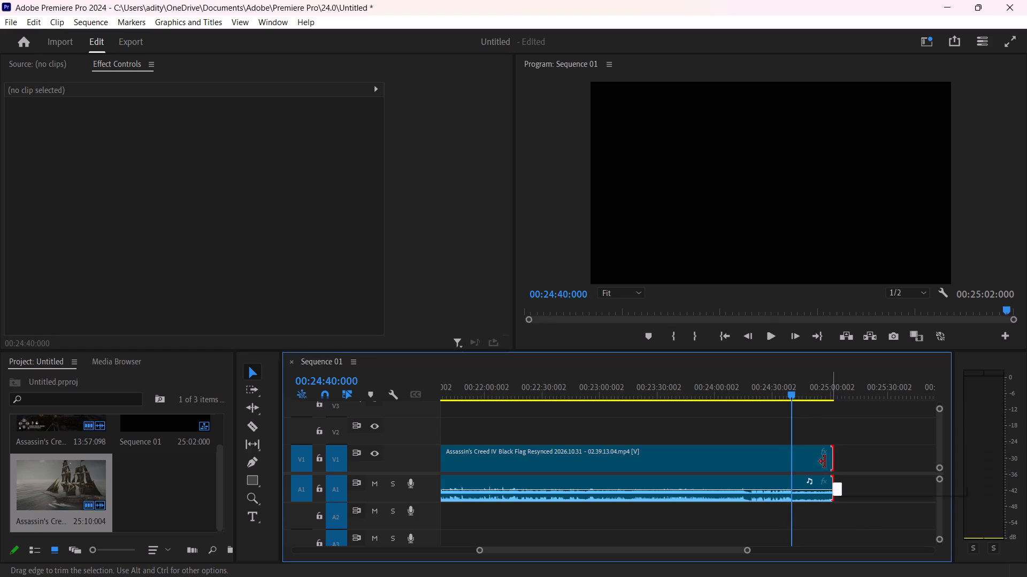
drag(825, 462, 794, 469)
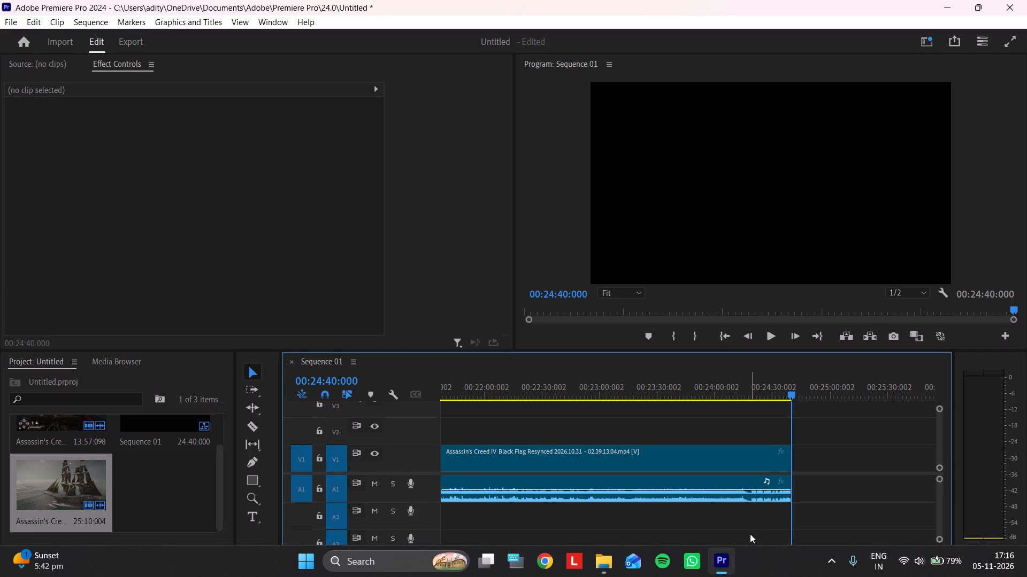
Scrub through the whole of Sequence 01, from the Jackdaw section to the El Tiburón fight, to review the finished edit.
drag(746, 551, 988, 570)
drag(701, 396, 700, 396)
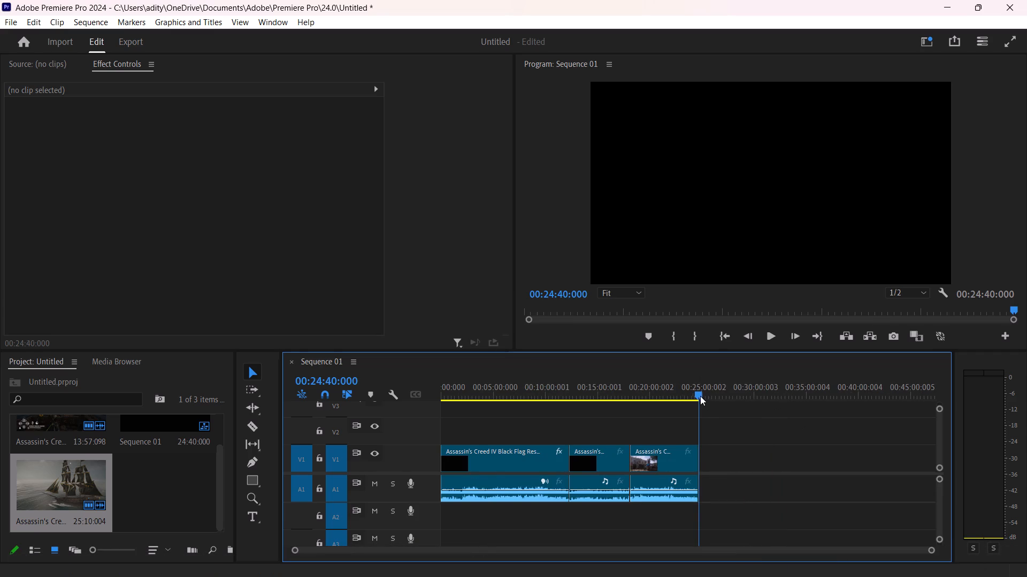
drag(700, 396, 495, 465)
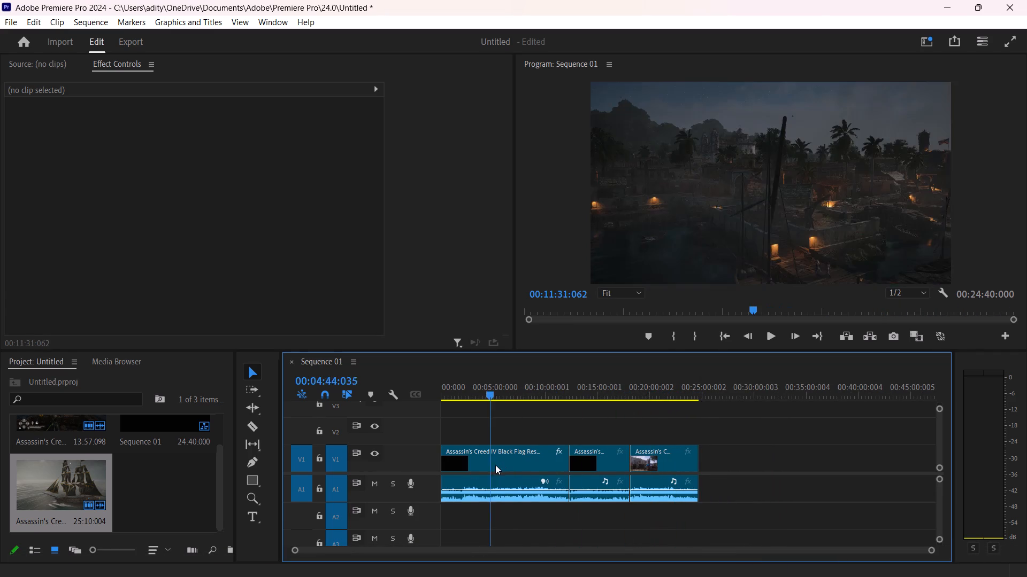
drag(495, 465, 492, 455)
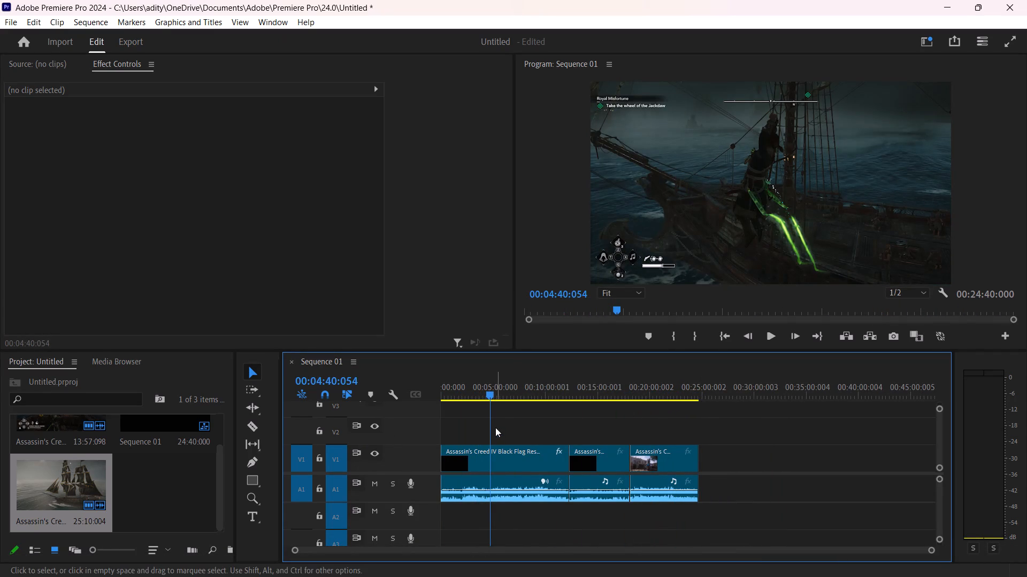
drag(489, 395, 602, 431)
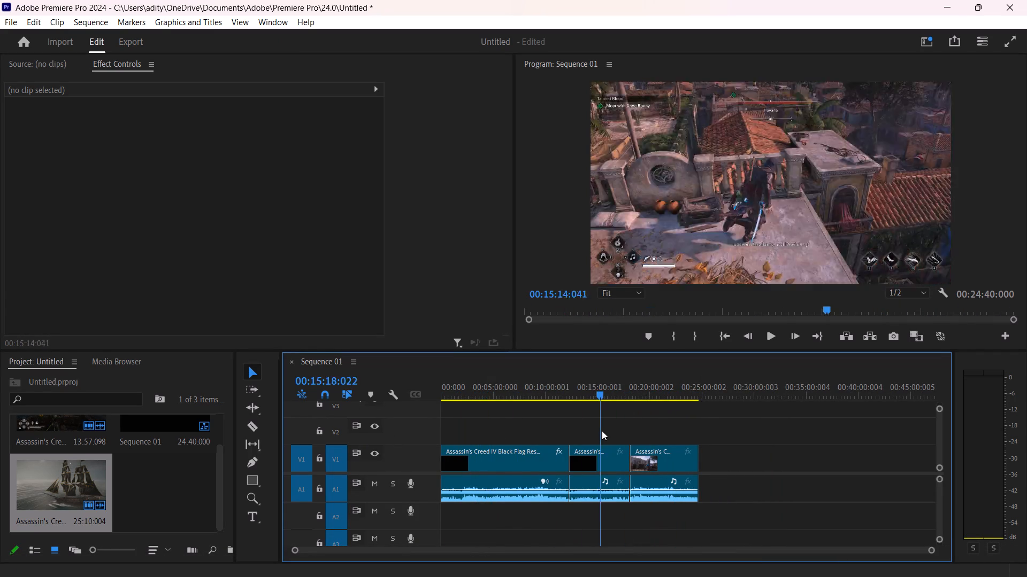
drag(602, 431, 663, 452)
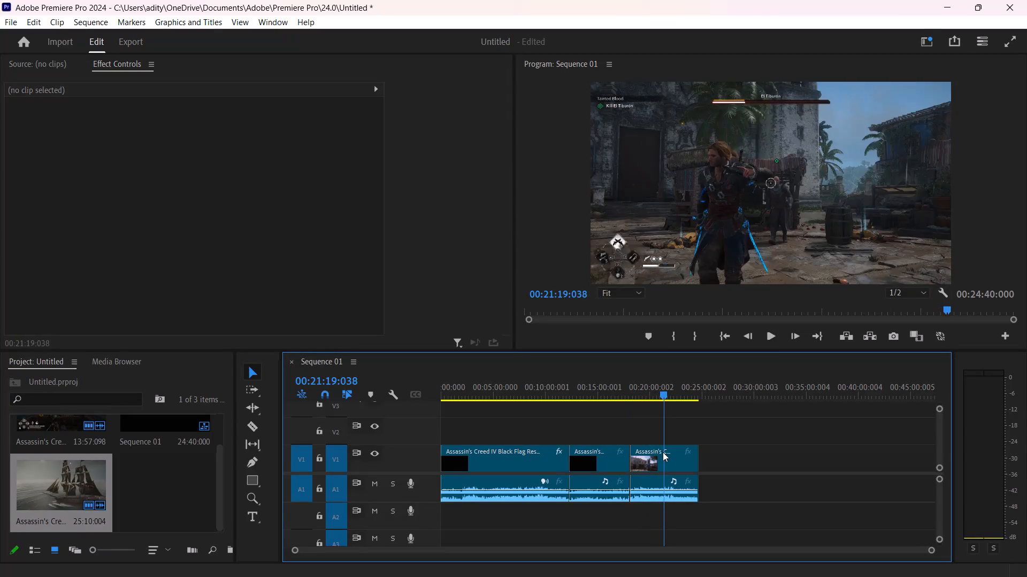
drag(663, 452, 657, 454)
Set the quick export file name to "ACBFR PART 23 Royal Misfortune", basing it on the existing PART 22 video's name.
click(950, 35)
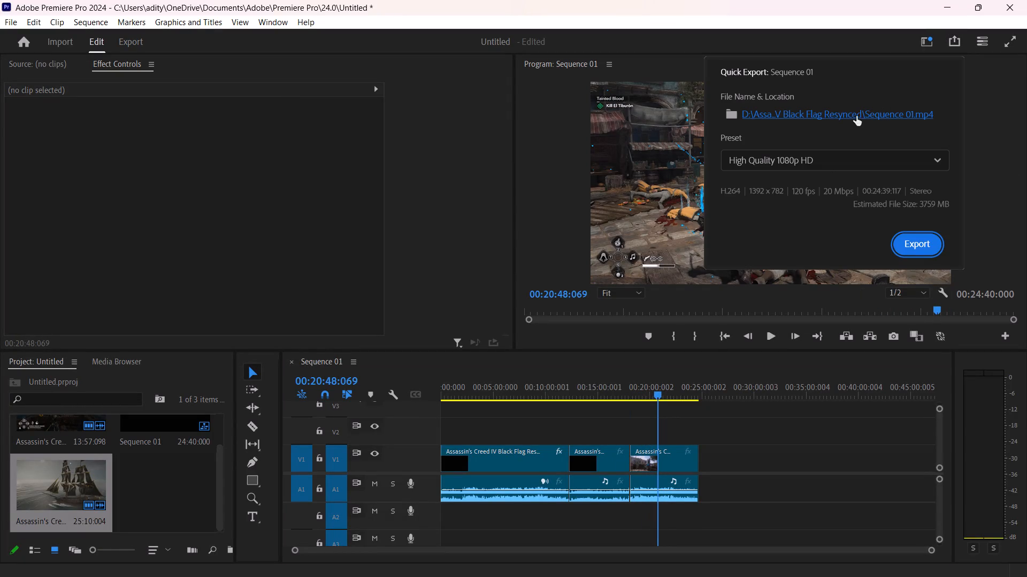
click(833, 119)
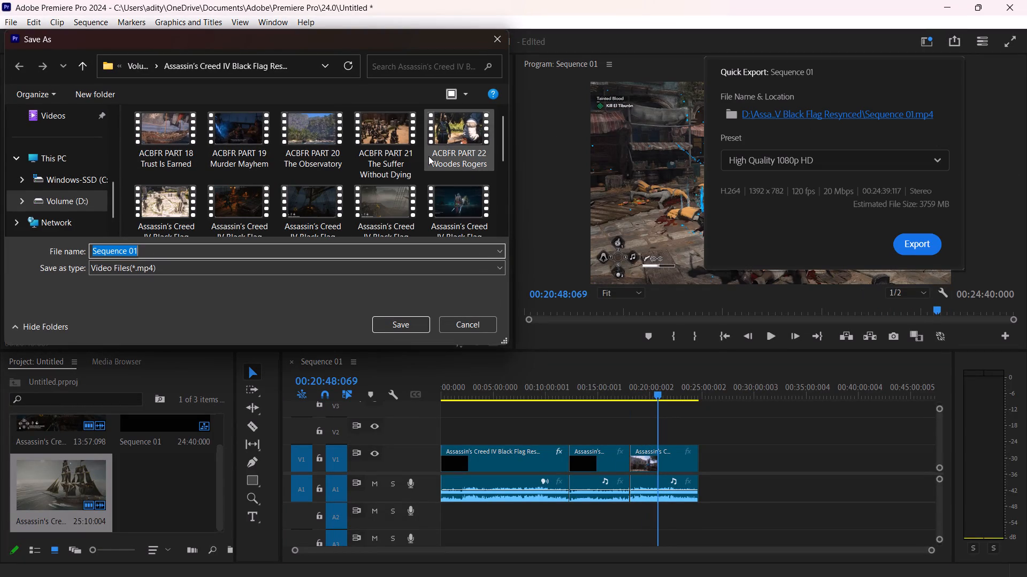
click(428, 156)
click(224, 252)
click(224, 252)
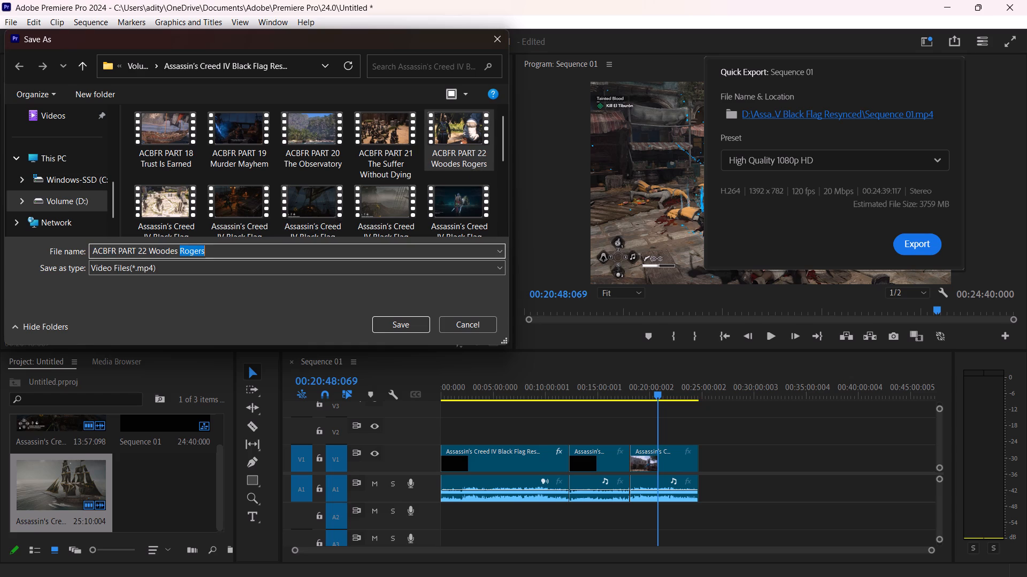
drag(219, 254, 150, 255)
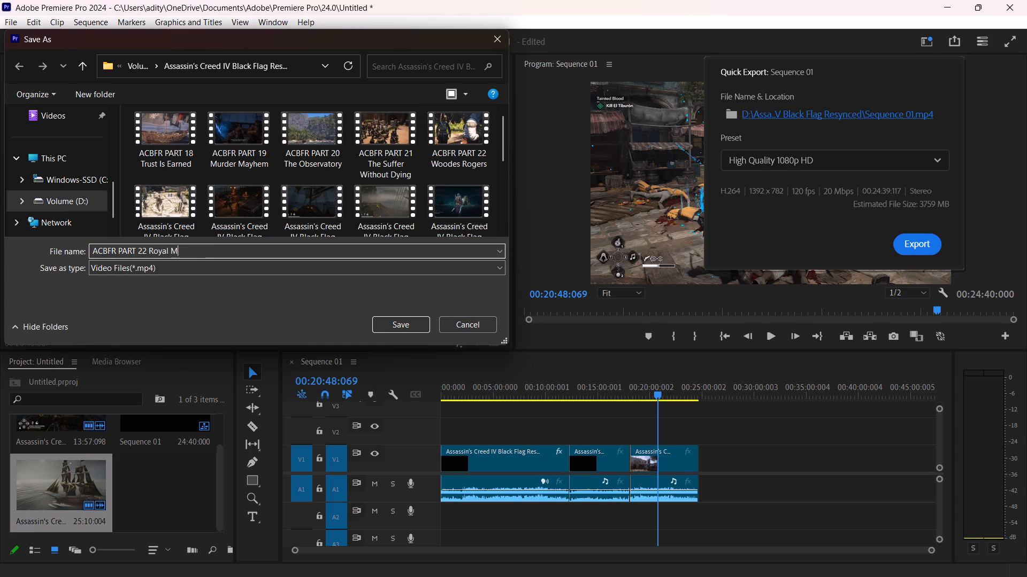
text(is)
text(forutne)
key(BackSpace)
key(BackSpace)
key(BackSpace)
key(BackSpace)
text(tune)
key(Left)
key(Left)
key(Left)
key(Left)
key(Left)
key(Left)
key(Left)
key(Left)
key(Left)
key(Left)
key(Left)
key(Left)
key(Left)
key(Left)
key(Left)
key(Left)
key(Left)
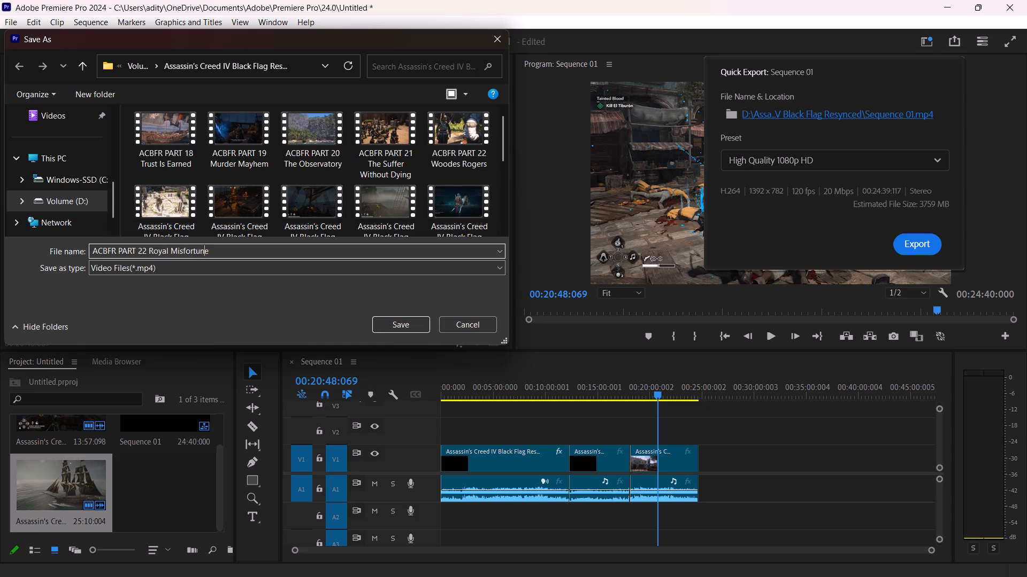
key(BackSpace)
key(3)
key(Return)
Choose the High Quality 2160p 4K preset and start the quick export of Sequence 01.
click(796, 152)
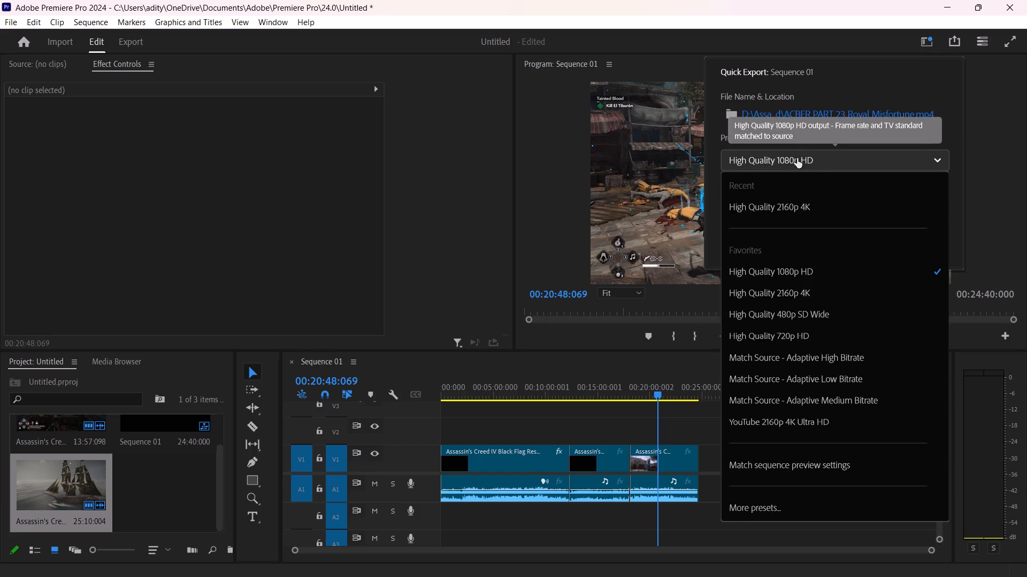
click(814, 207)
click(917, 244)
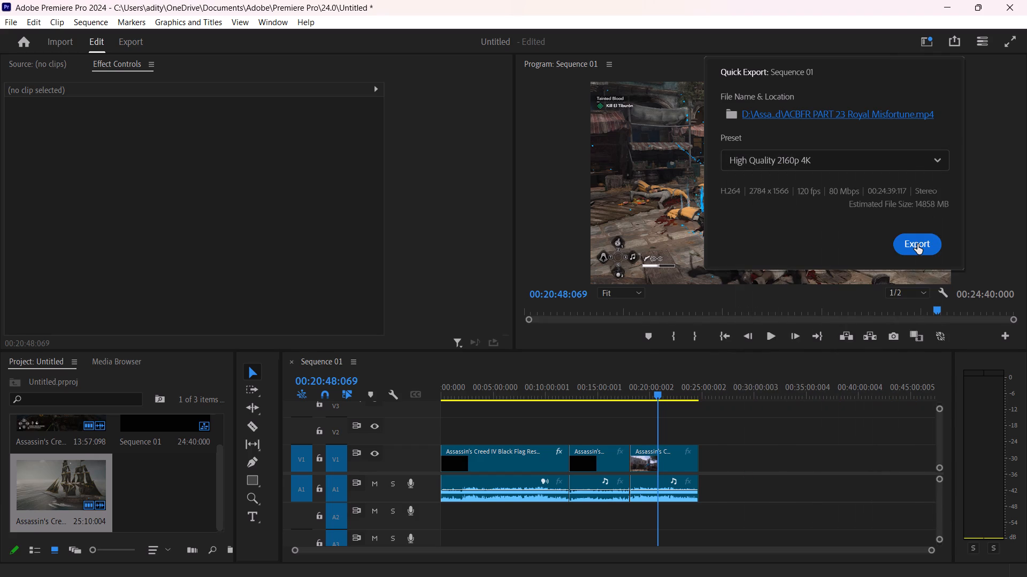
Switch to File Explorer, check the free space on the drives, and reopen the Assassin's Creed IV Black Flag Resynced folder on D:.
click(613, 566)
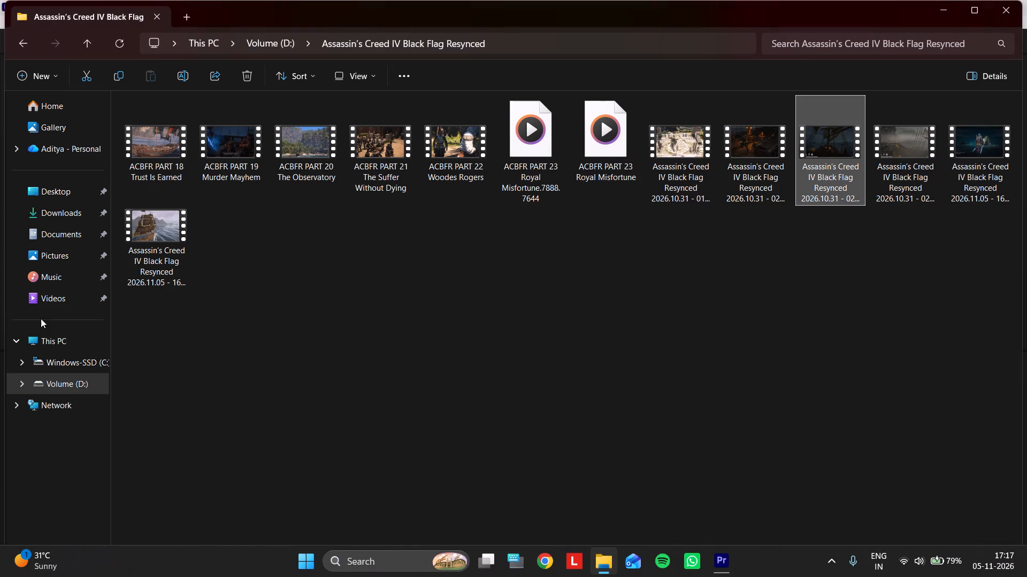
click(60, 336)
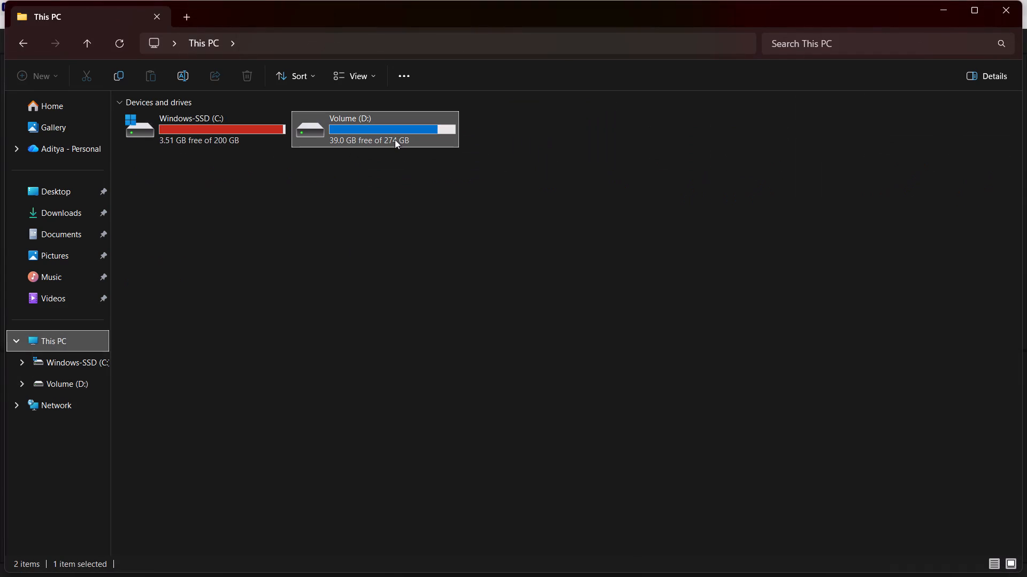
click(394, 139)
click(394, 139)
double_click(186, 136)
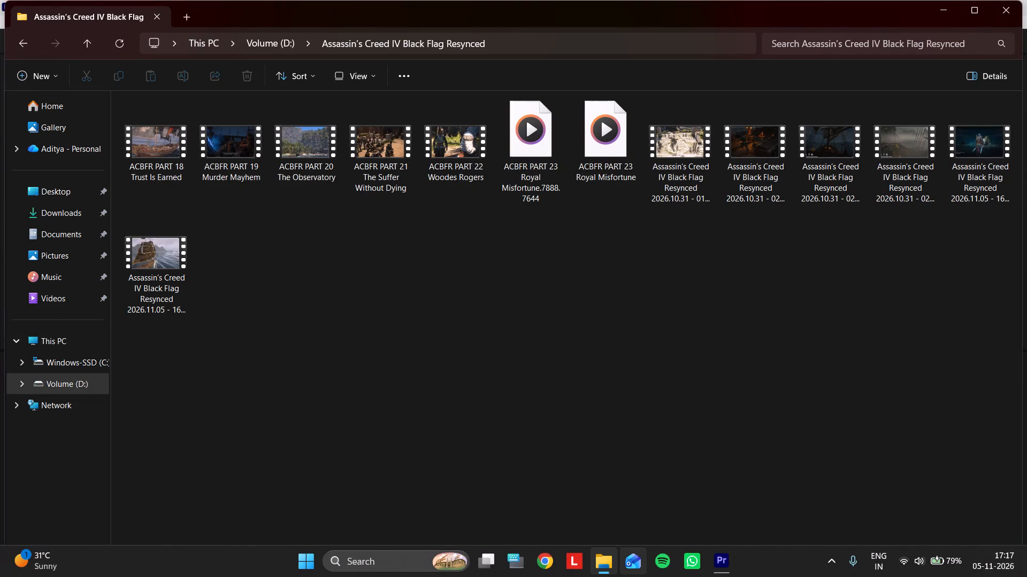
Open the Windows Temp folder with "temp" and delete all its contents, skipping the file in use and granting administrator permission for the rest.
key(super+r)
click(164, 495)
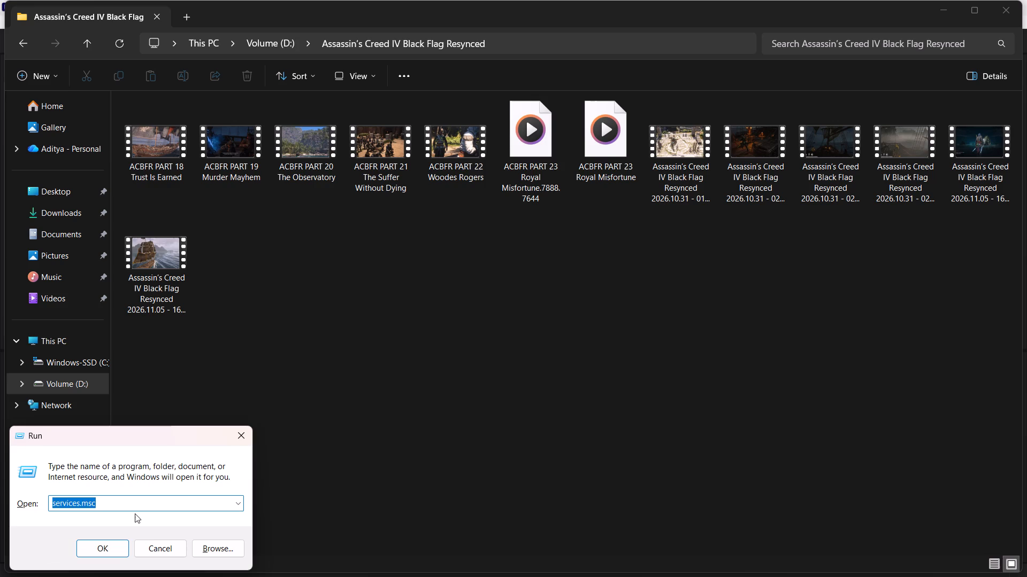
drag(135, 507, 0, 497)
key(t)
key(e)
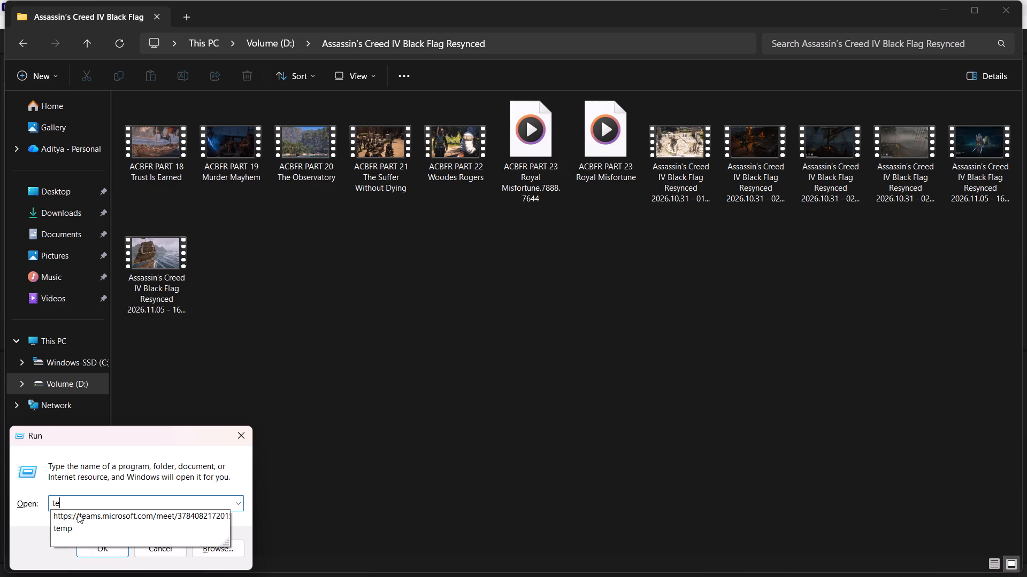
click(99, 528)
click(84, 547)
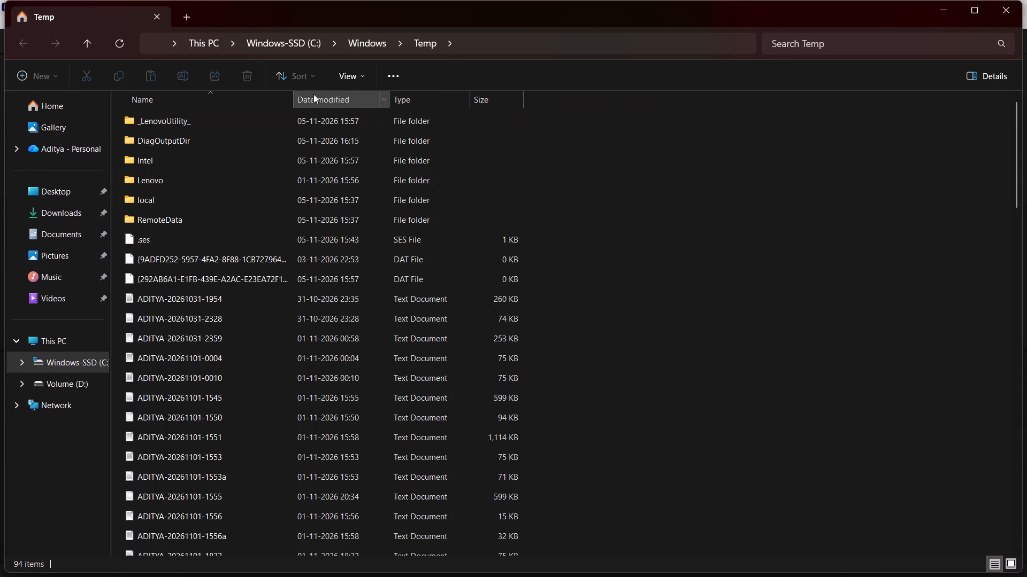
key(ctrl+a)
click(248, 74)
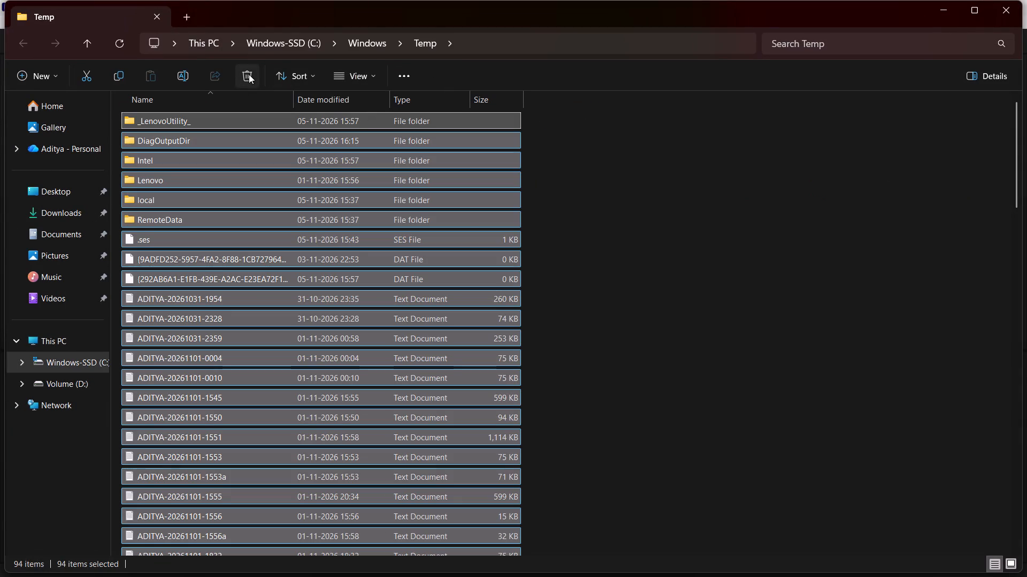
click(302, 297)
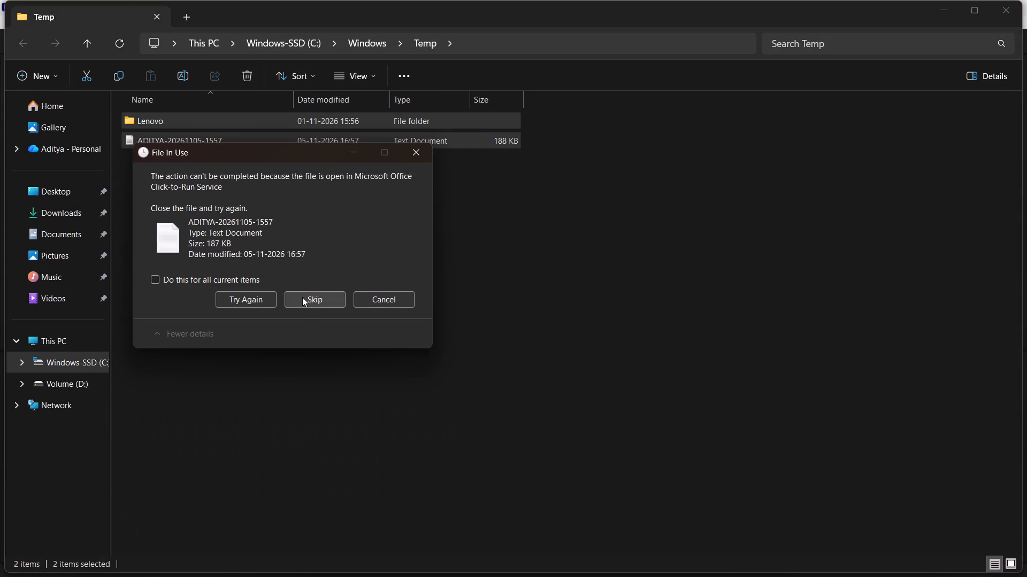
click(261, 244)
click(233, 233)
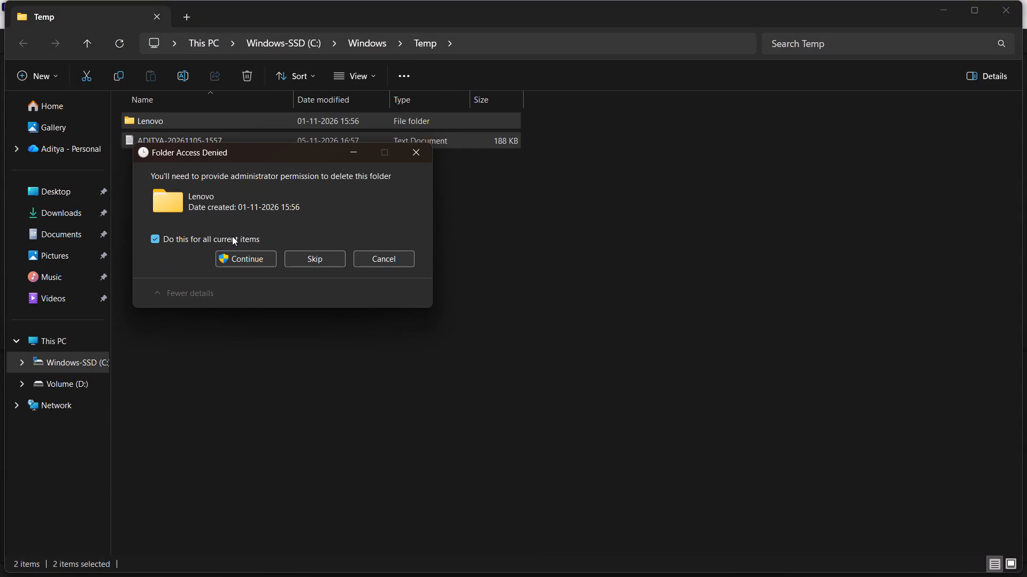
click(232, 255)
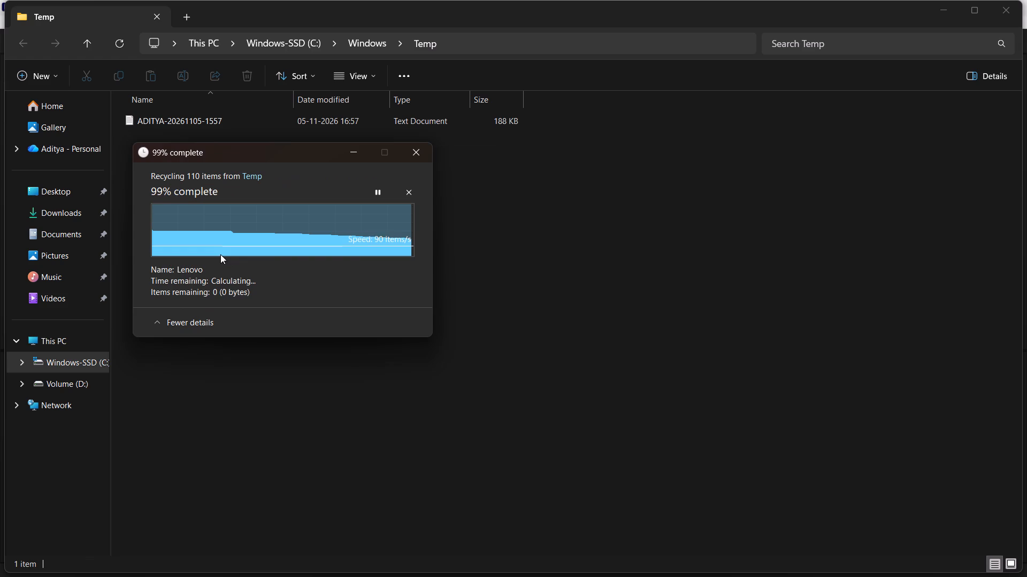
Open the user's Temp folder with "%temp%" and delete all its contents, skipping every item that is in use.
key(super+r)
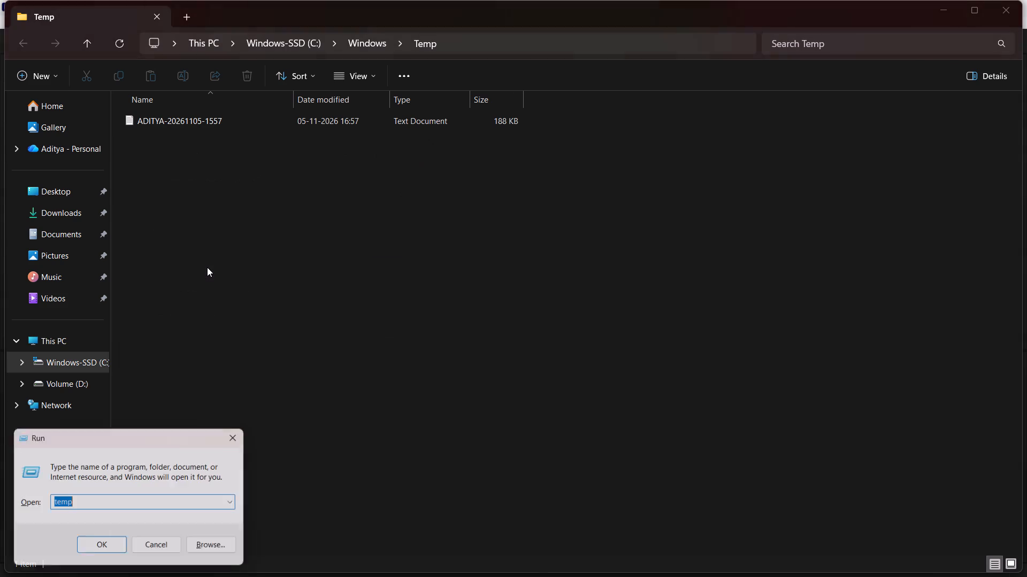
key(shift+percent)
click(147, 525)
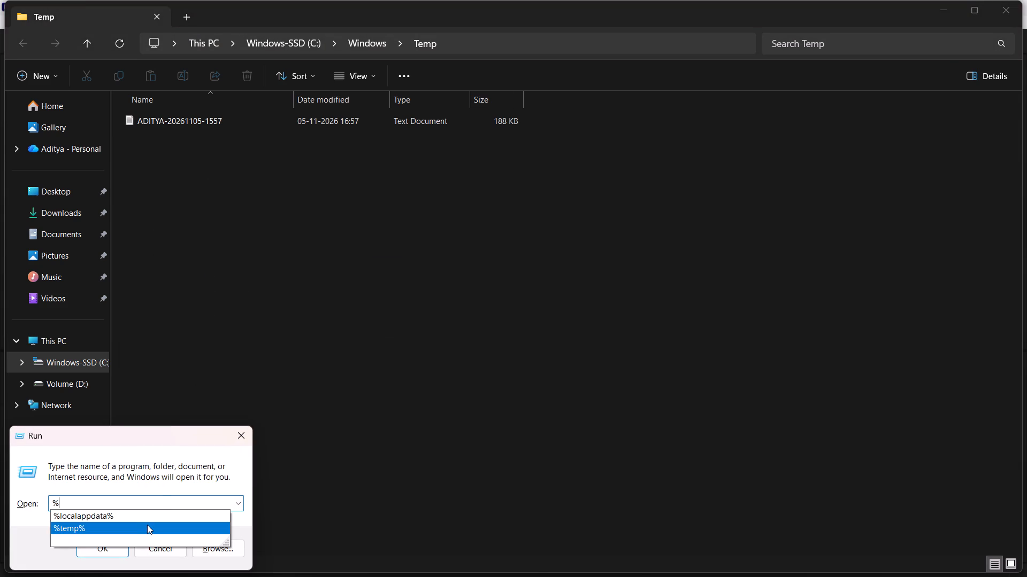
click(104, 546)
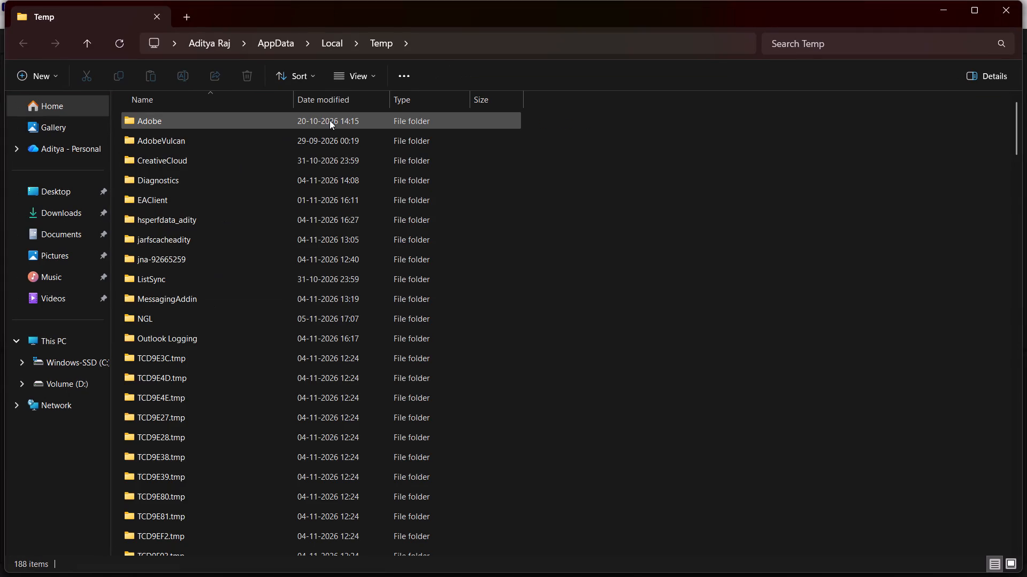
key(ctrl+a)
key(Delete)
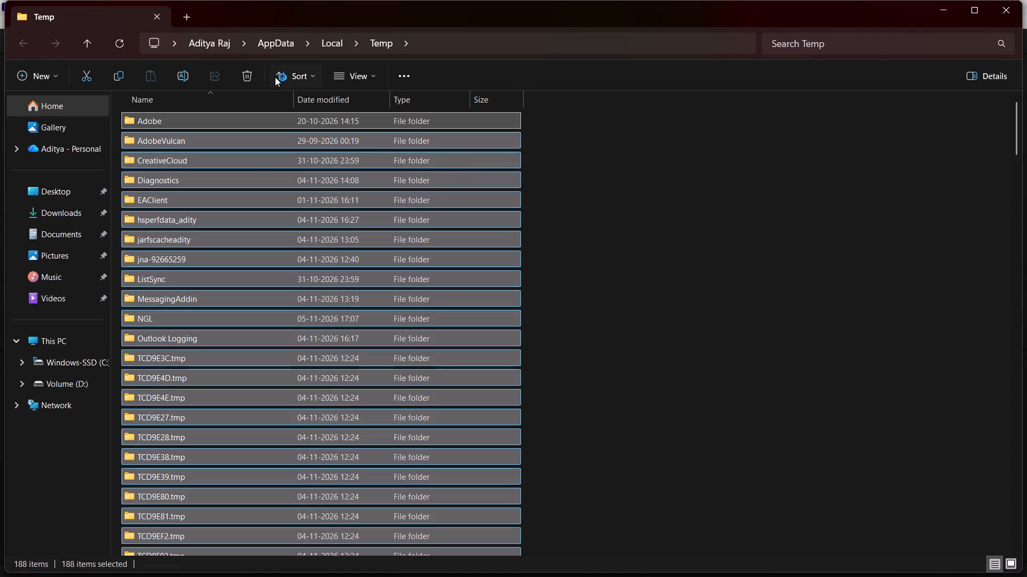
click(481, 286)
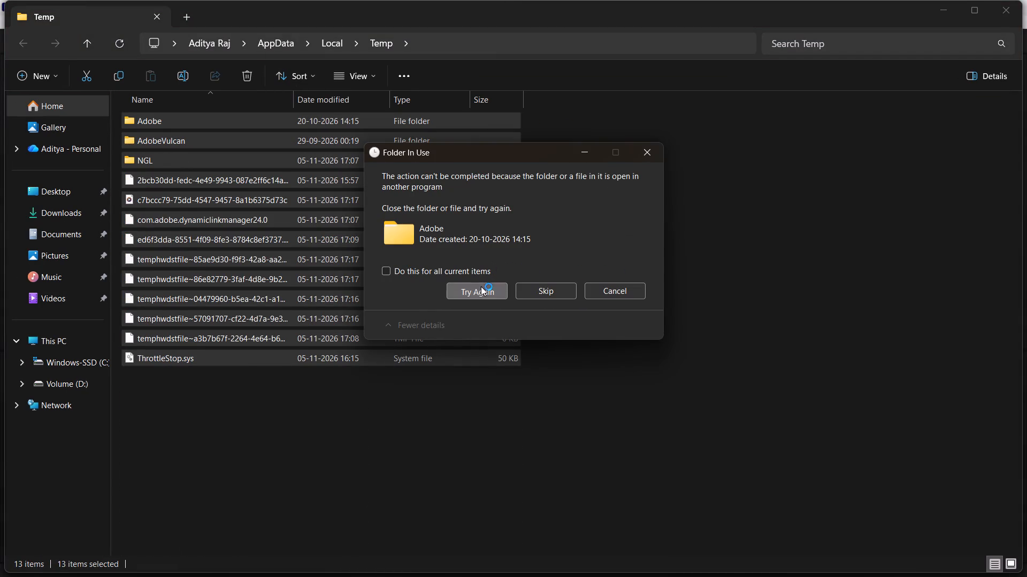
click(530, 293)
click(443, 271)
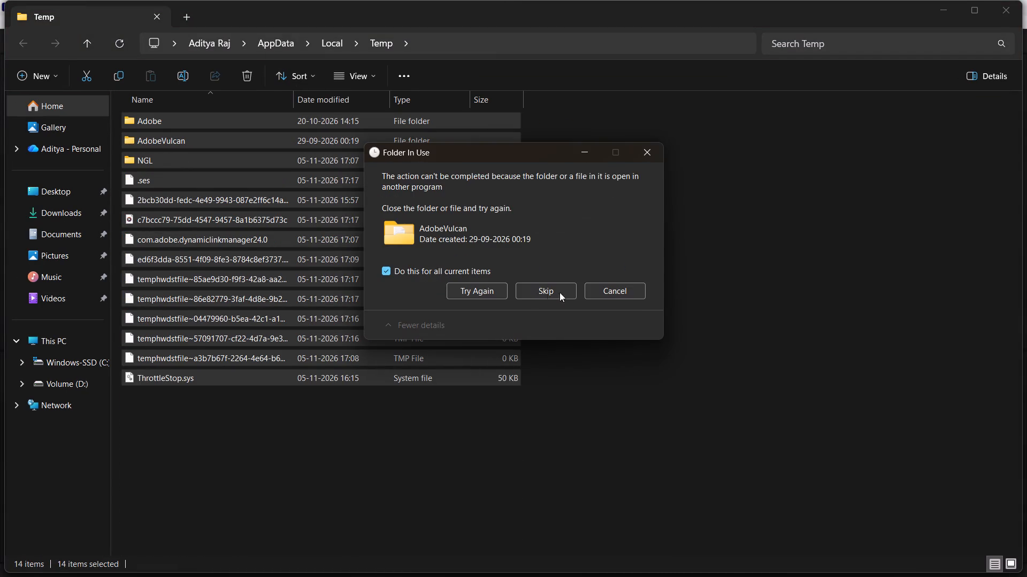
click(547, 295)
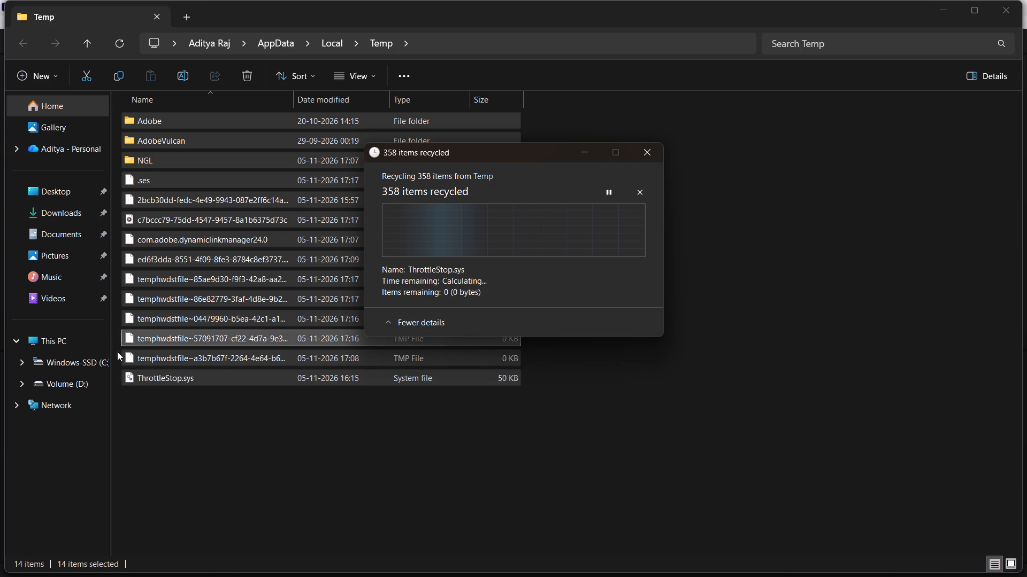
Check the free space on drives C: and D: in This PC.
click(85, 333)
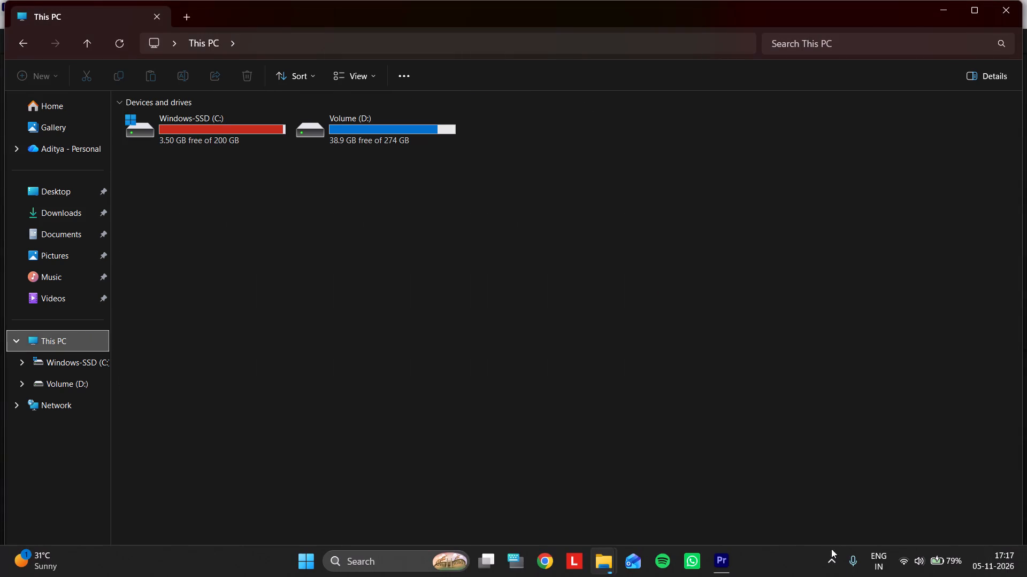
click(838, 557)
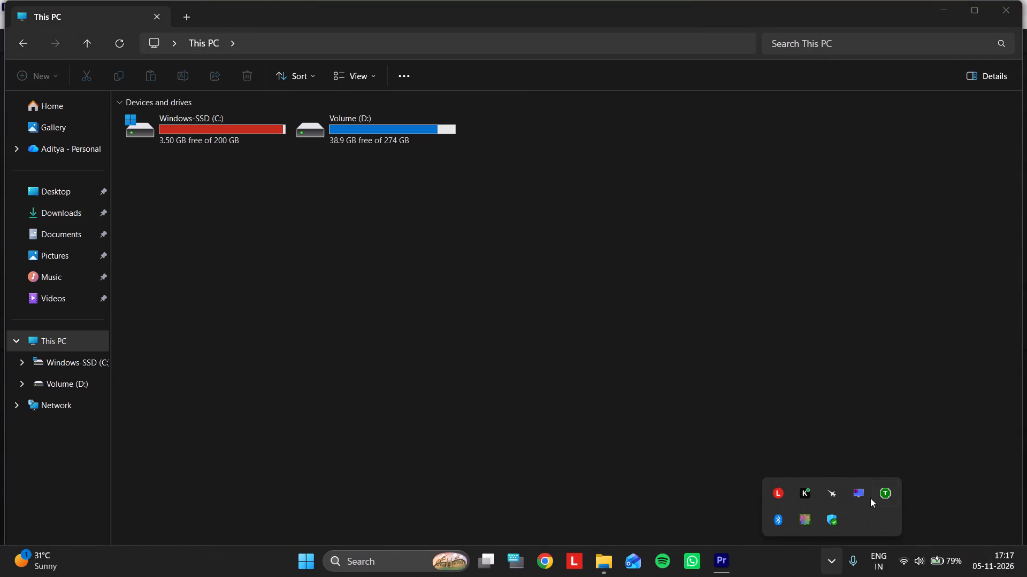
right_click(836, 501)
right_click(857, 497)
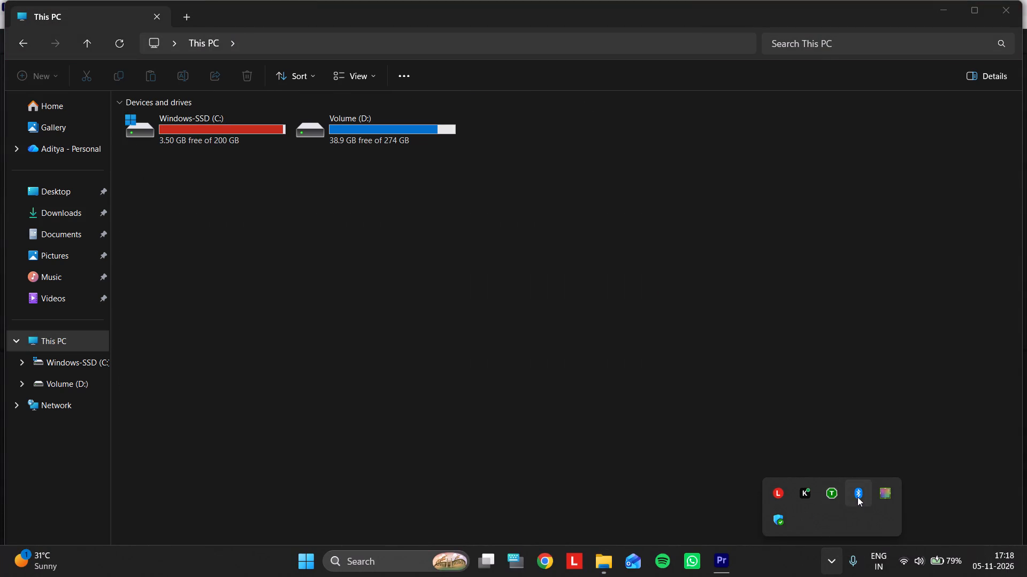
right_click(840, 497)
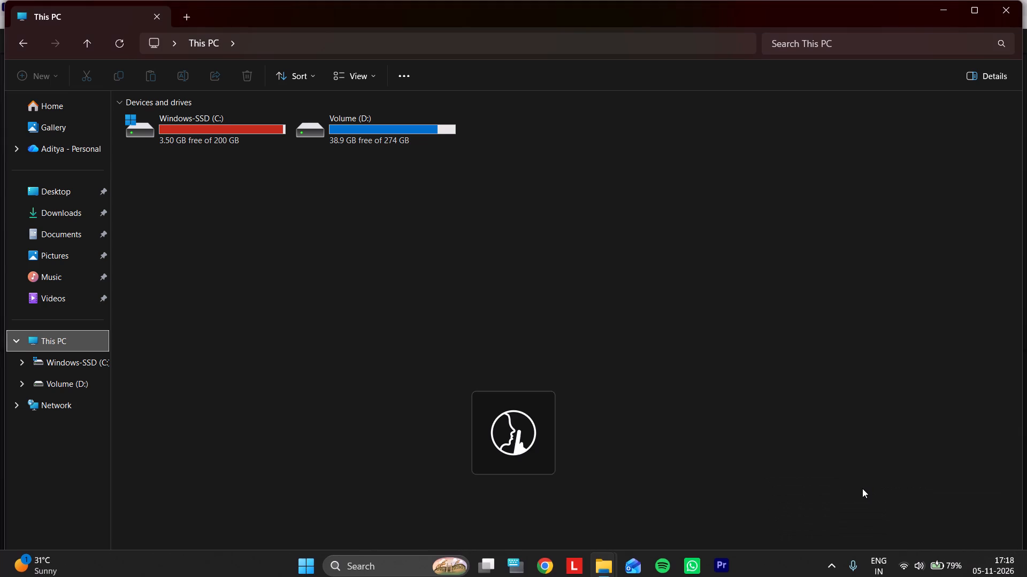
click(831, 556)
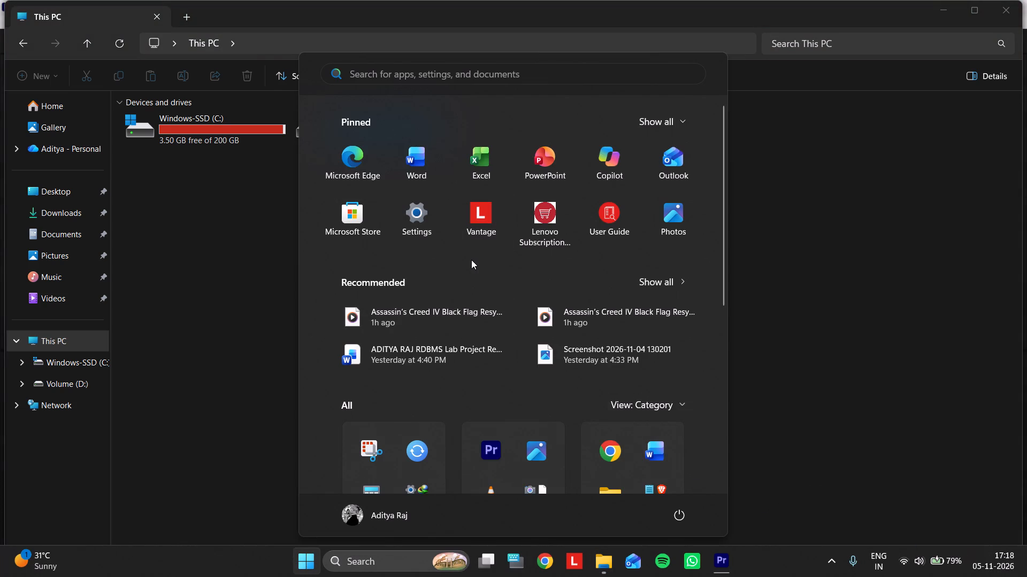
Open the Recycle Bin through Run with "shell:RecycleBinFolder" and empty it, granting administrator permission for all current items.
key(super+r)
key(s)
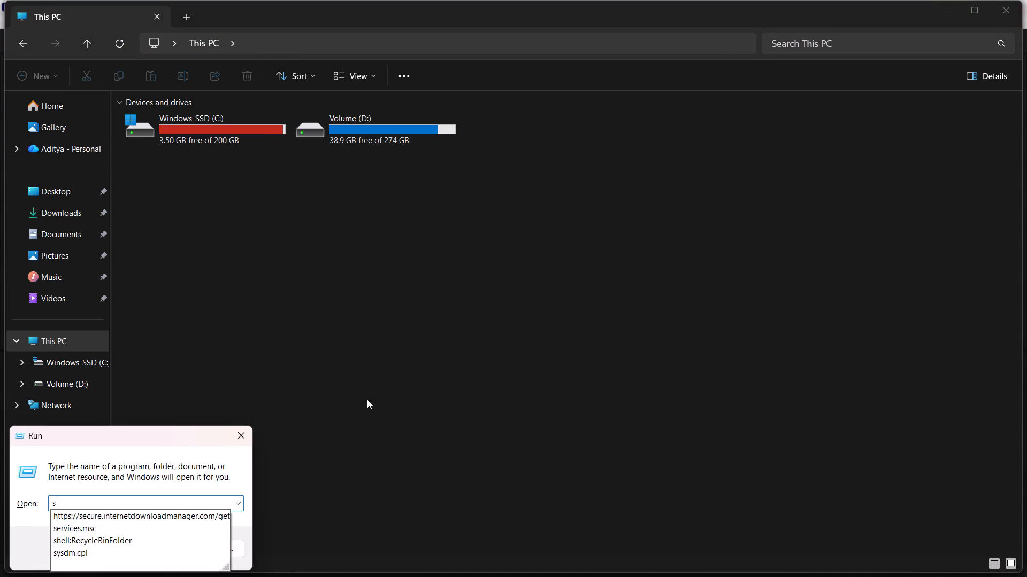
key(h)
click(68, 517)
click(102, 554)
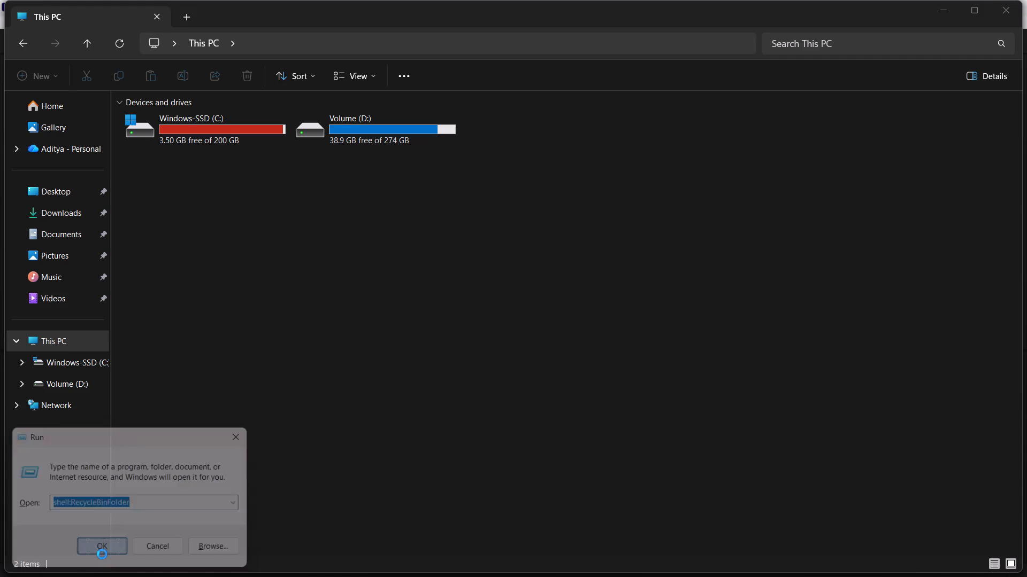
click(448, 76)
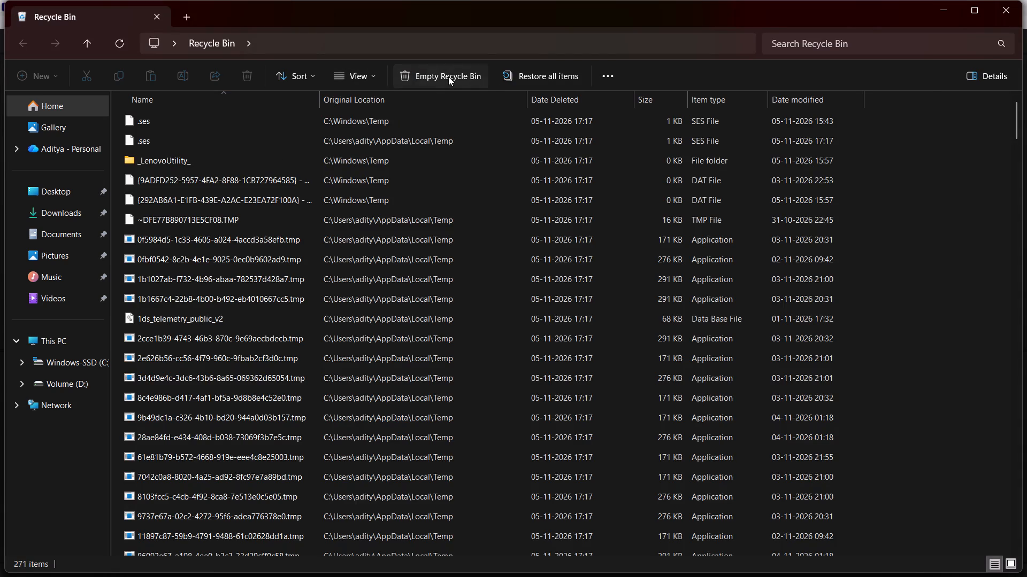
click(561, 305)
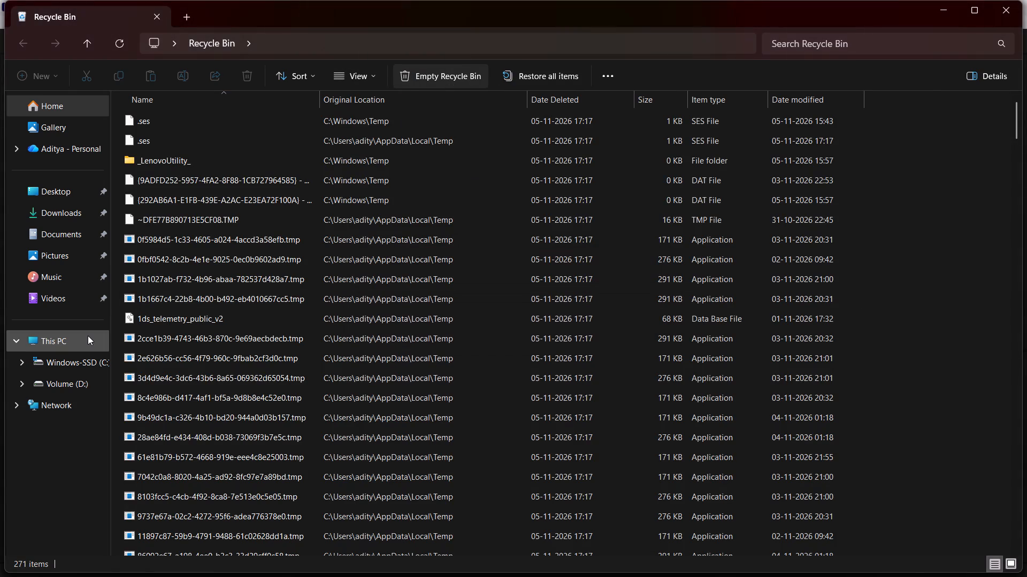
click(461, 249)
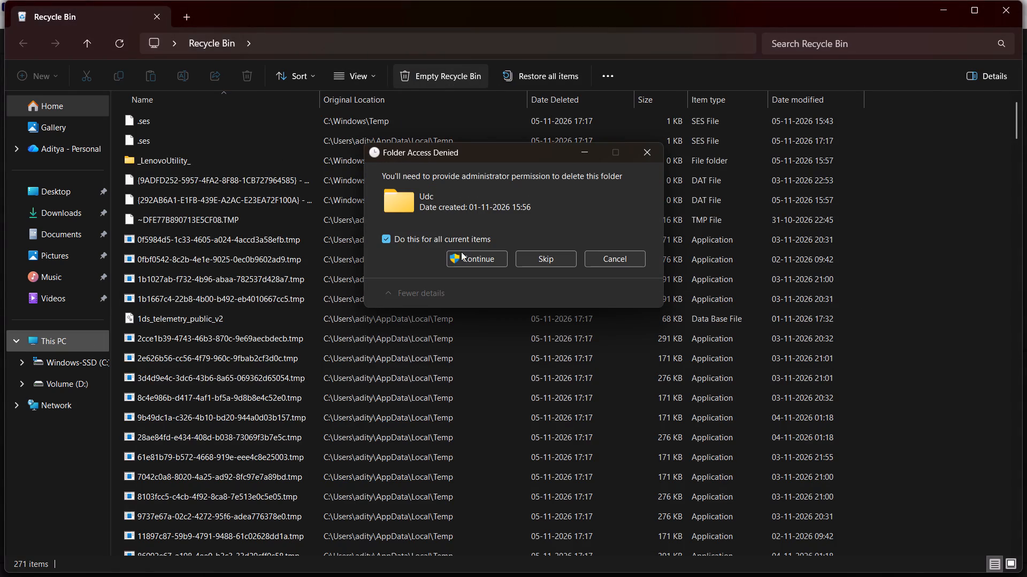
click(462, 255)
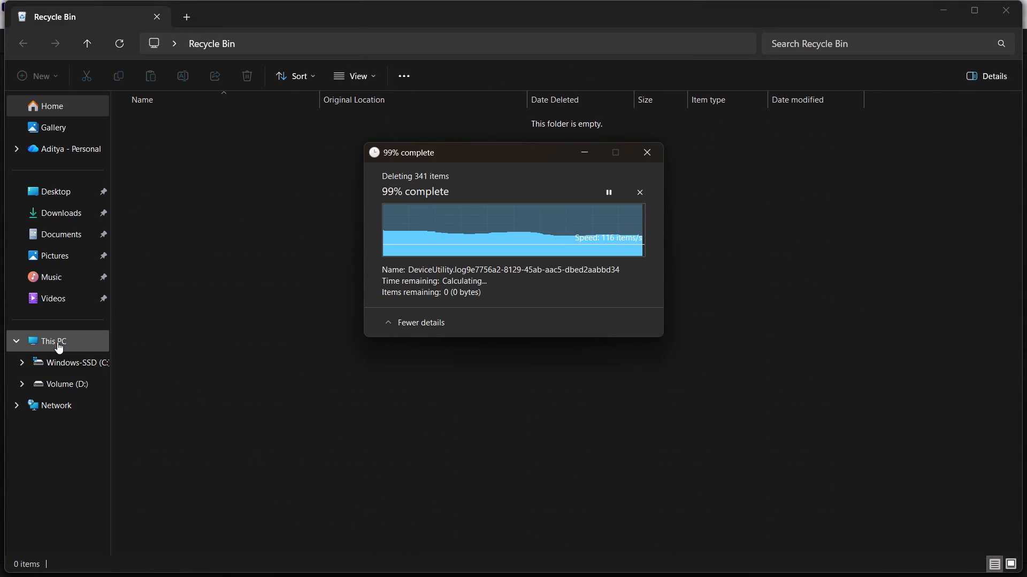
Check the free space on drives C: and D: in This PC, refreshing the view.
click(57, 341)
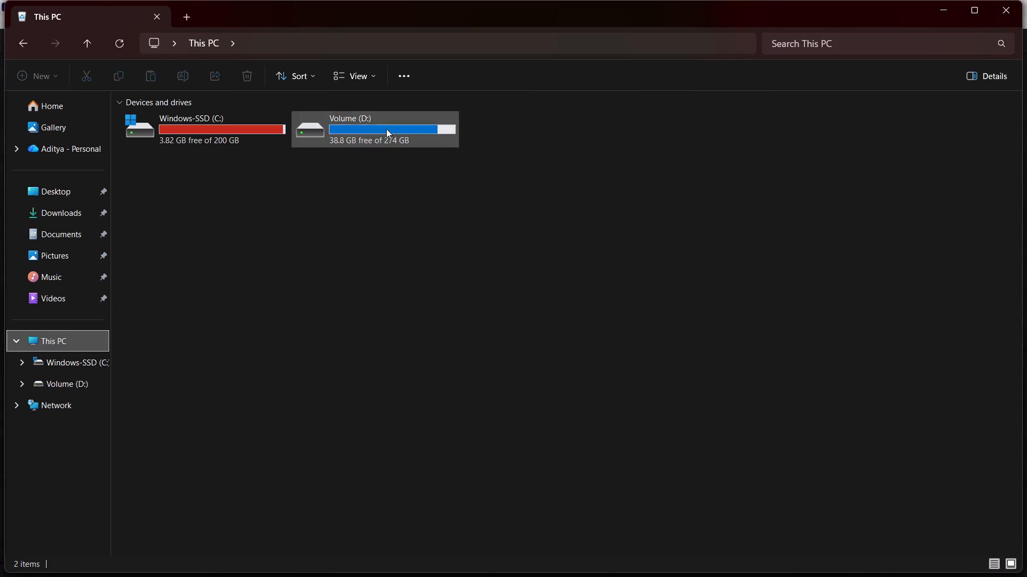
right_click(295, 264)
click(384, 396)
click(372, 328)
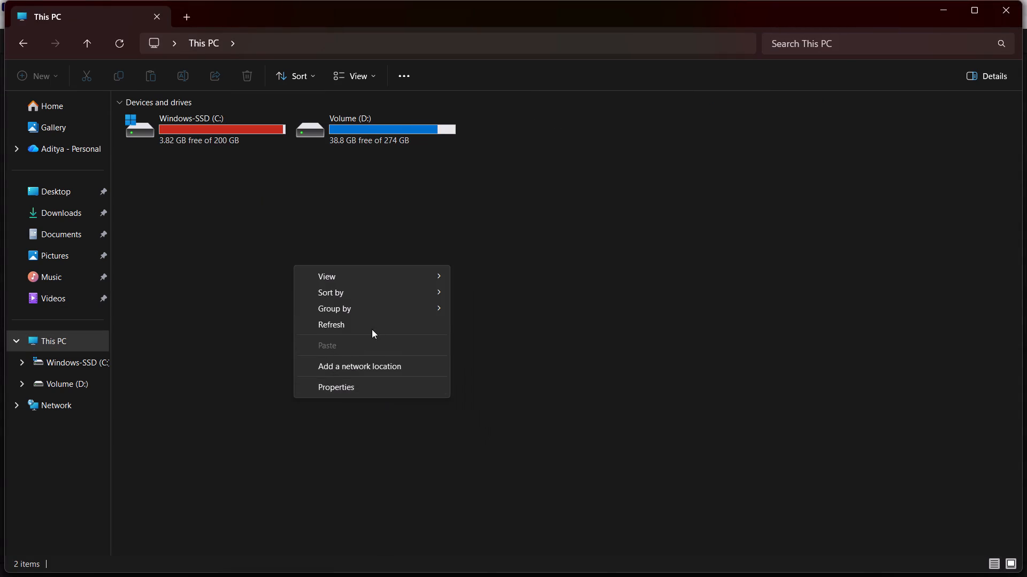
Close all open File Explorer windows, rechecking drive space in the last one, and return to the Sequence 01 export in Premiere Pro.
click(1003, 10)
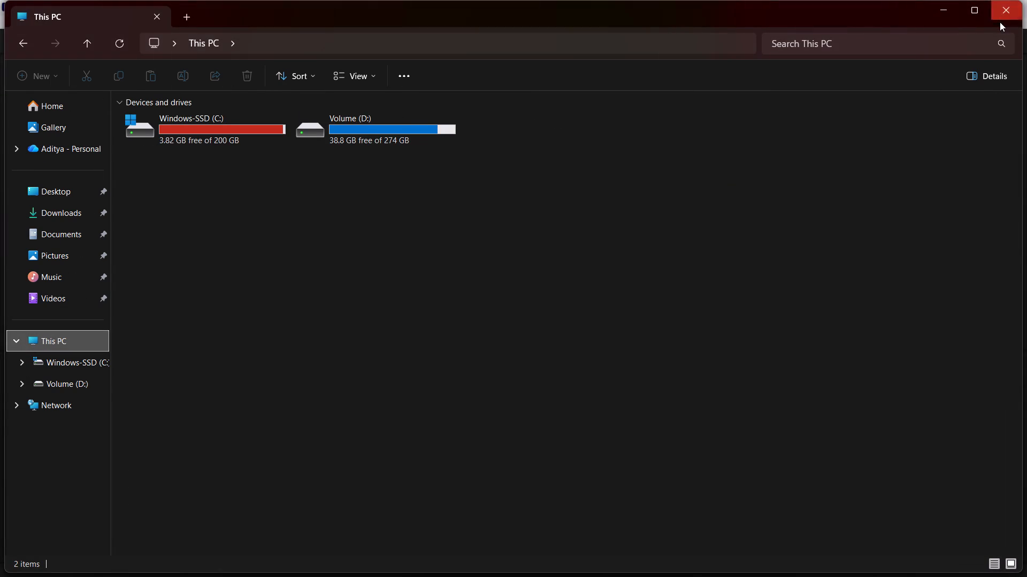
click(1000, 22)
click(1011, 5)
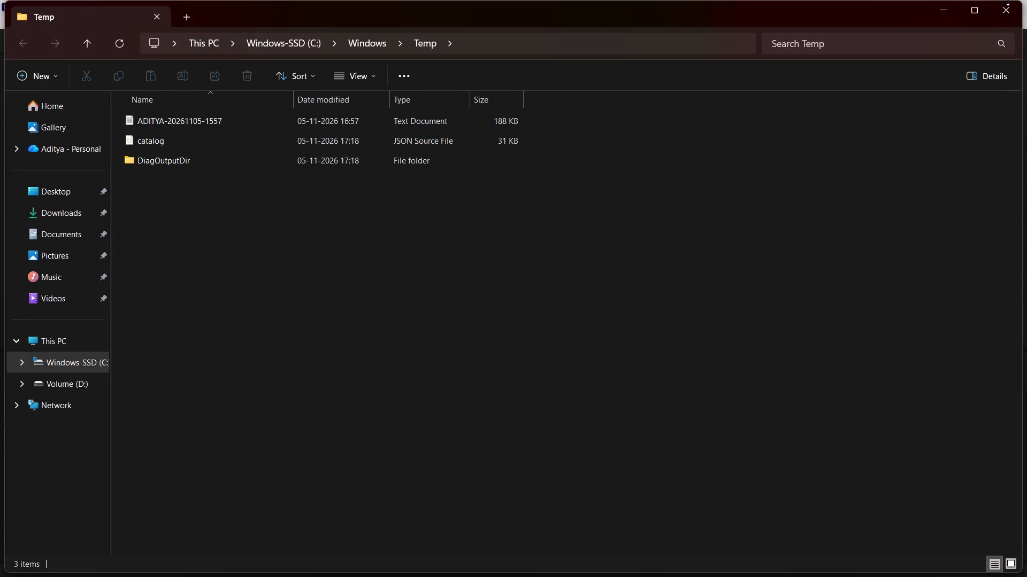
click(1005, 6)
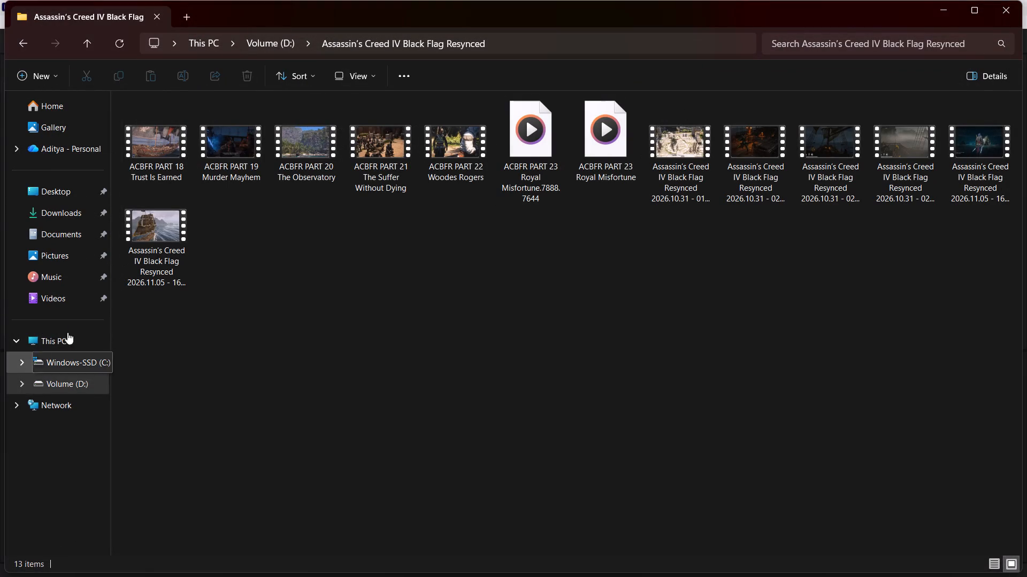
click(70, 337)
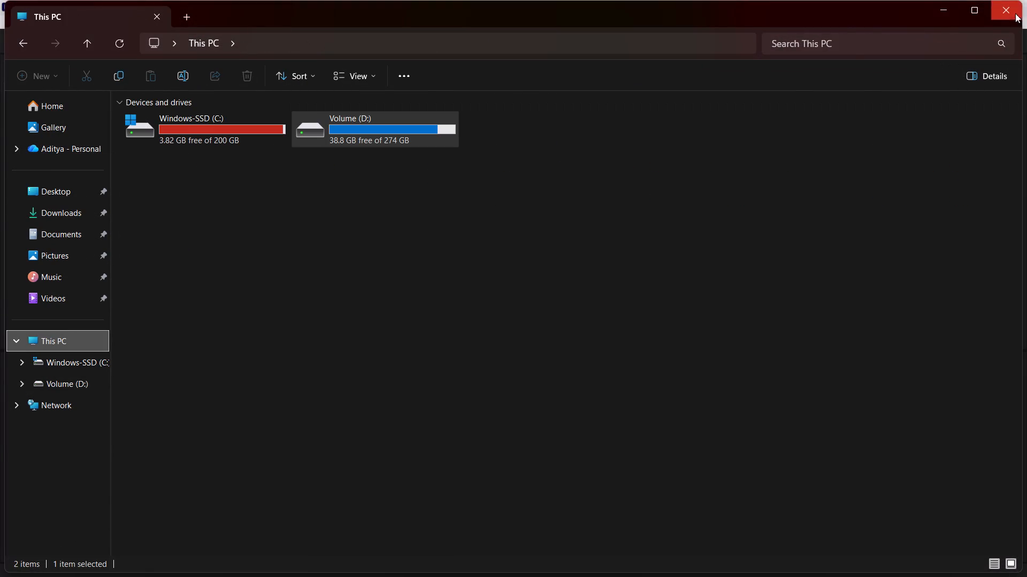
click(1008, 17)
click(484, 286)
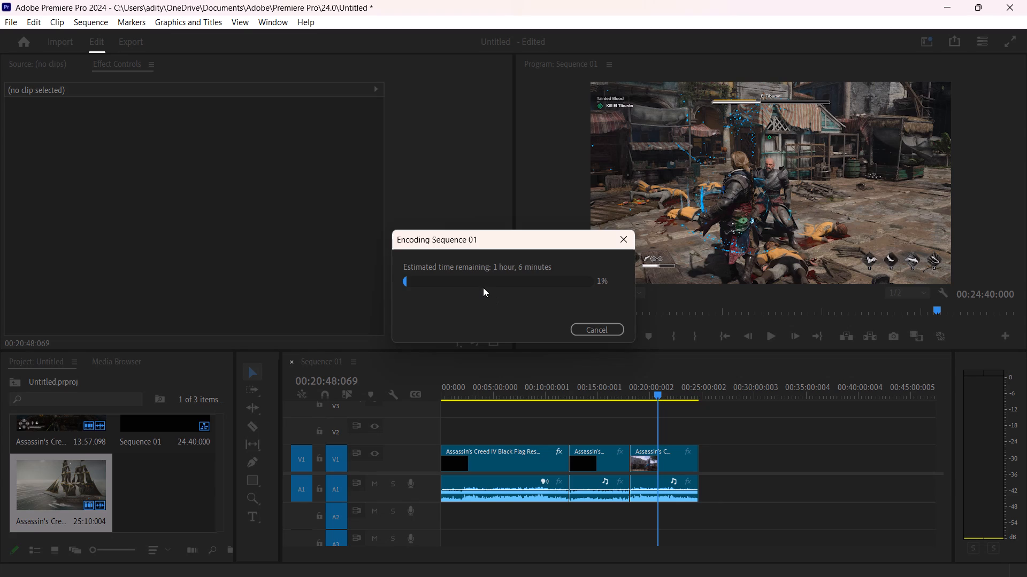